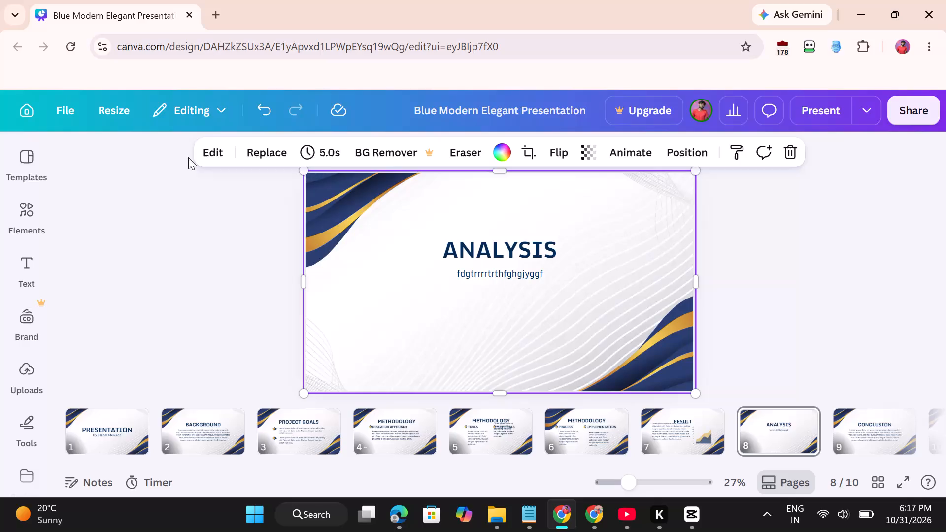
# Leave the presentation for the home page and create a blank YouTube Video design (1920 × 1080 px).
pyautogui.click(34, 113)
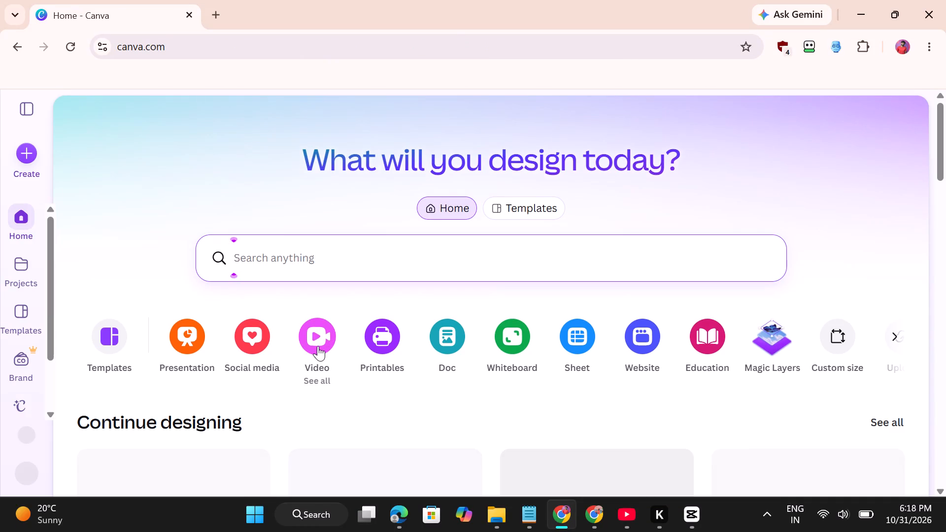
pyautogui.click(318, 346)
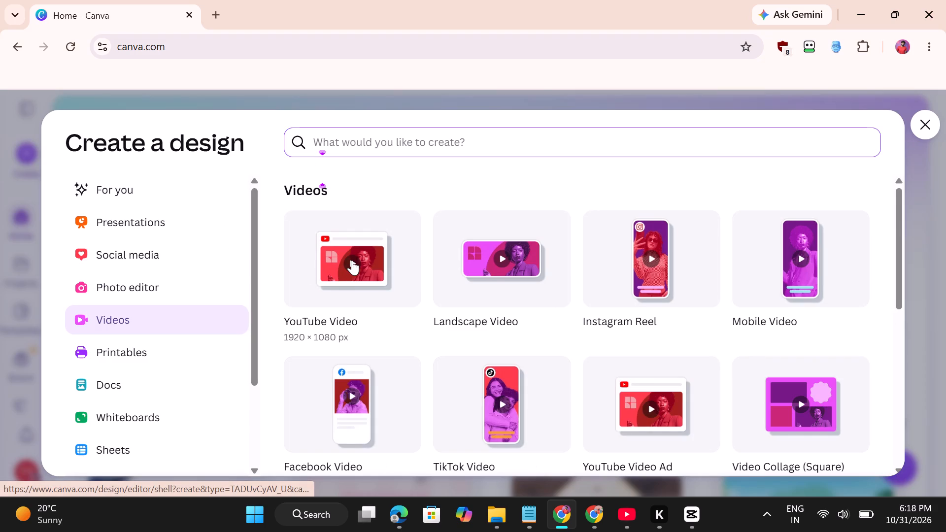
pyautogui.click(352, 260)
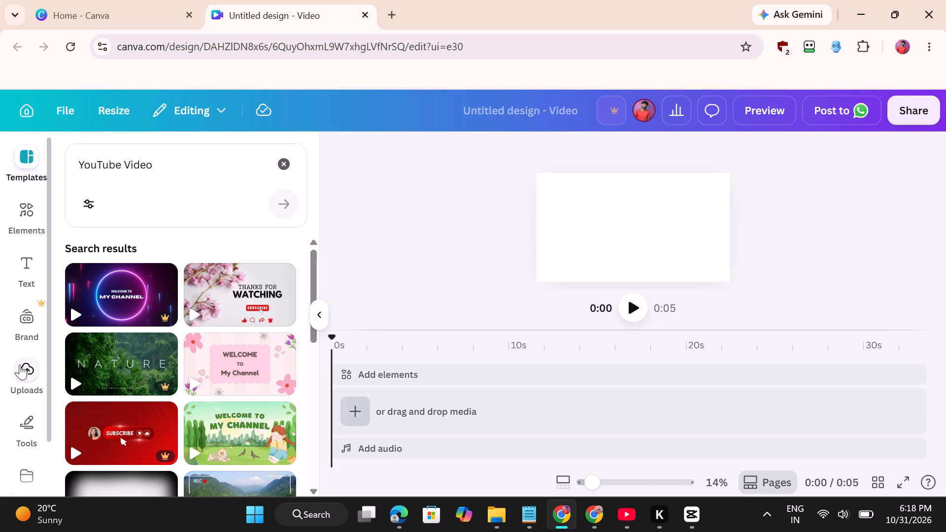
# Upload the video file 1031 from the Desktop folder to the design's uploads.
pyautogui.click(20, 365)
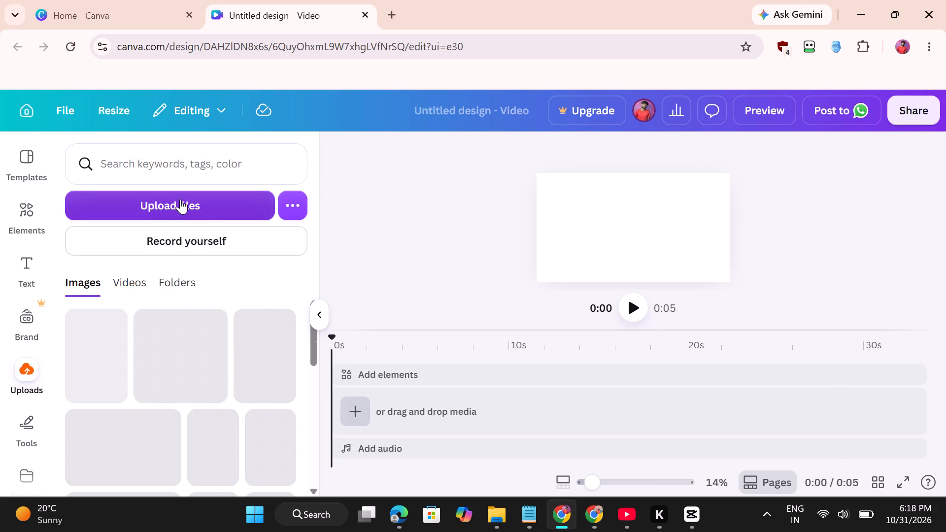
pyautogui.click(180, 199)
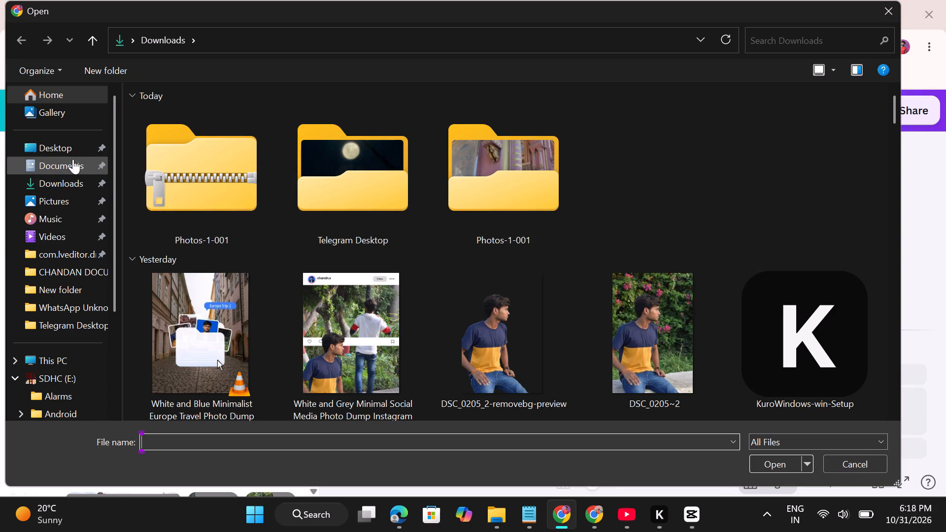
pyautogui.click(58, 142)
pyautogui.scroll(-1, 273, 223)
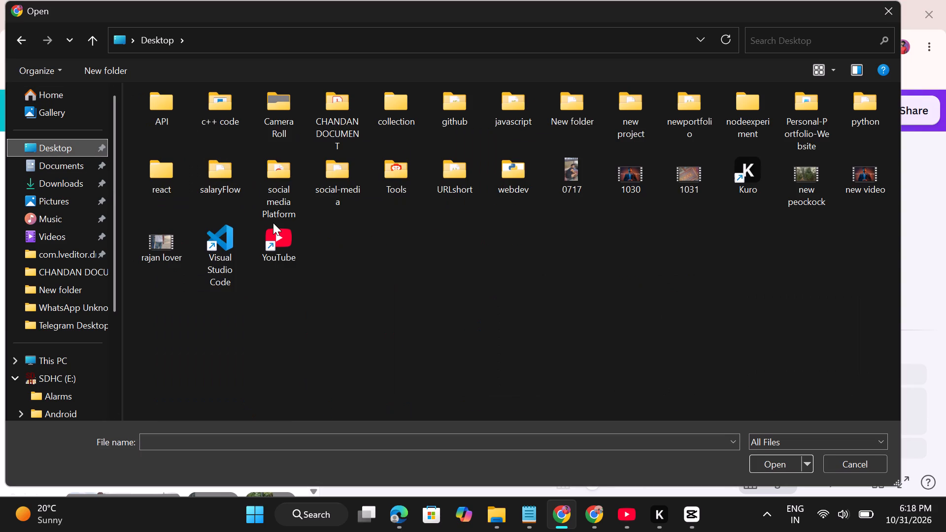
pyautogui.scroll(-1, 273, 223)
pyautogui.click(697, 168)
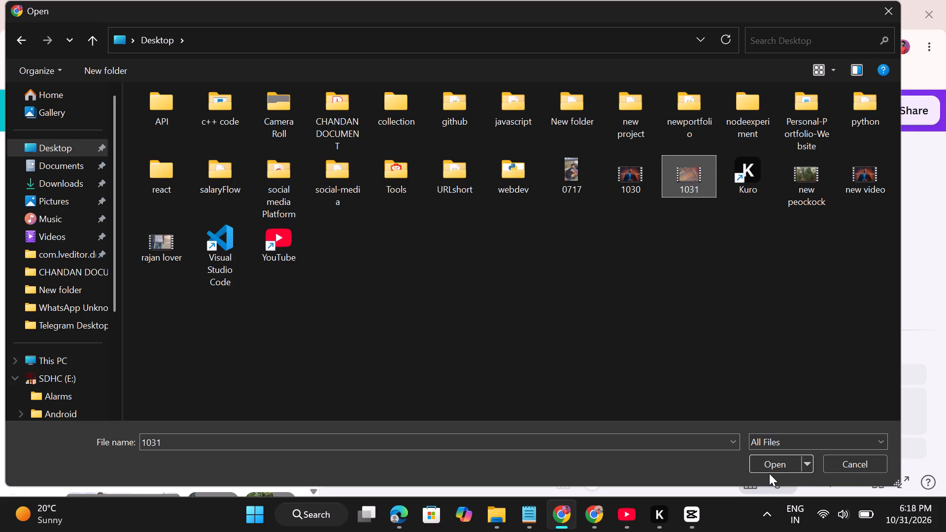
pyautogui.click(772, 470)
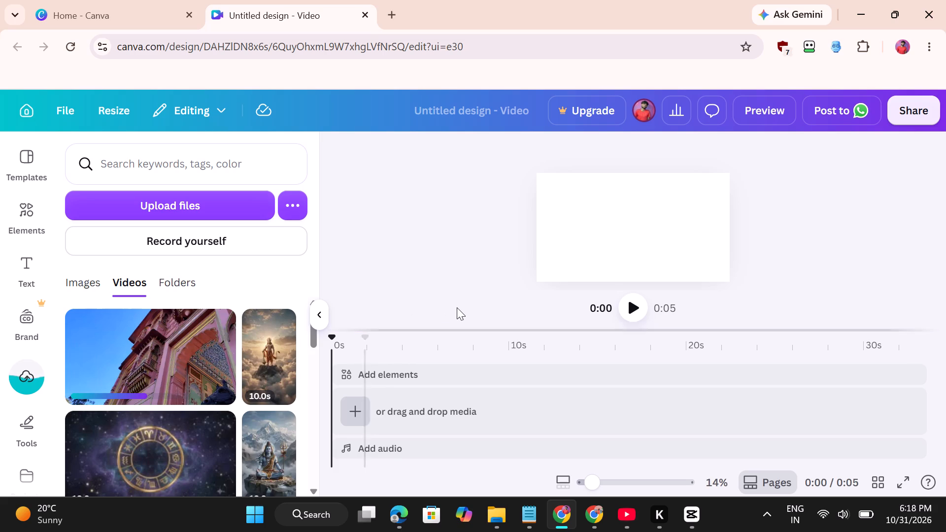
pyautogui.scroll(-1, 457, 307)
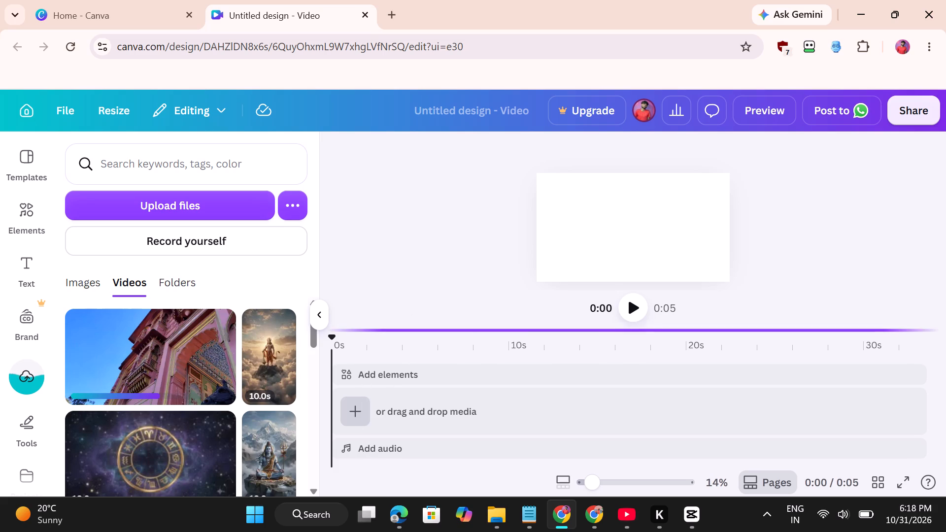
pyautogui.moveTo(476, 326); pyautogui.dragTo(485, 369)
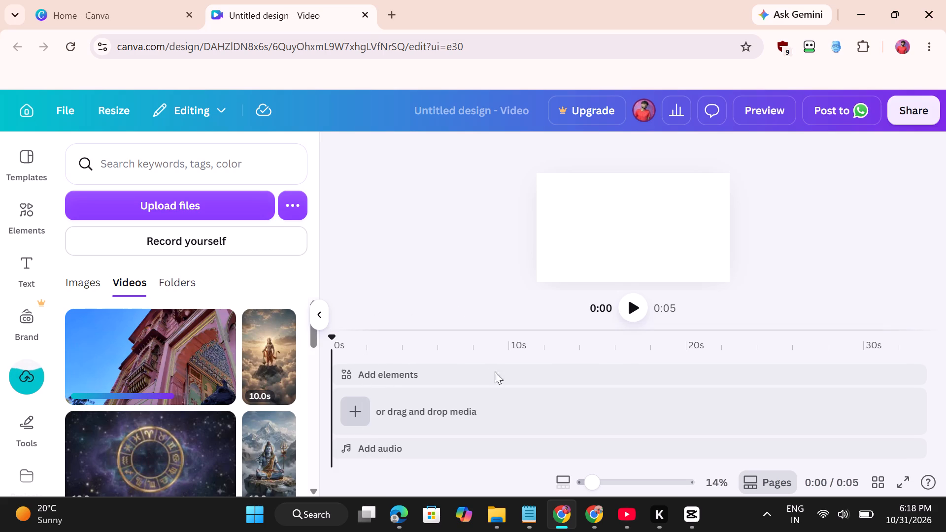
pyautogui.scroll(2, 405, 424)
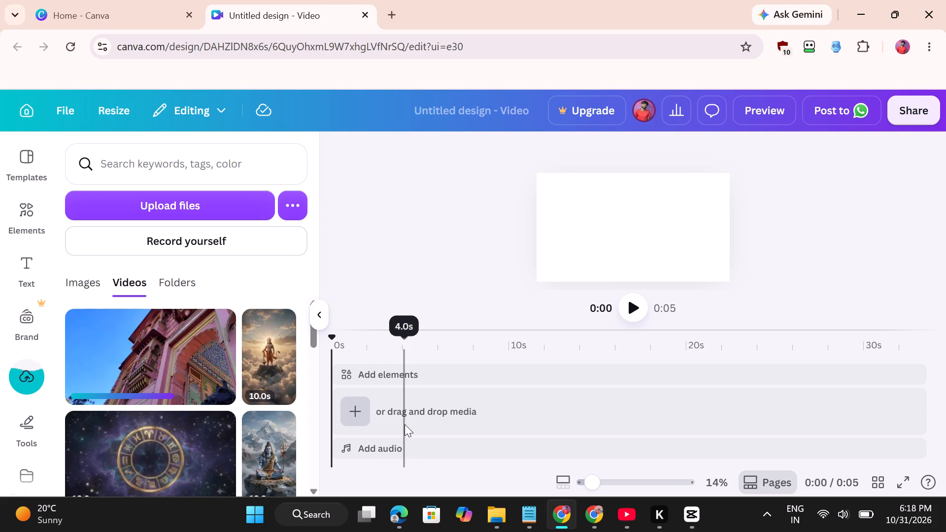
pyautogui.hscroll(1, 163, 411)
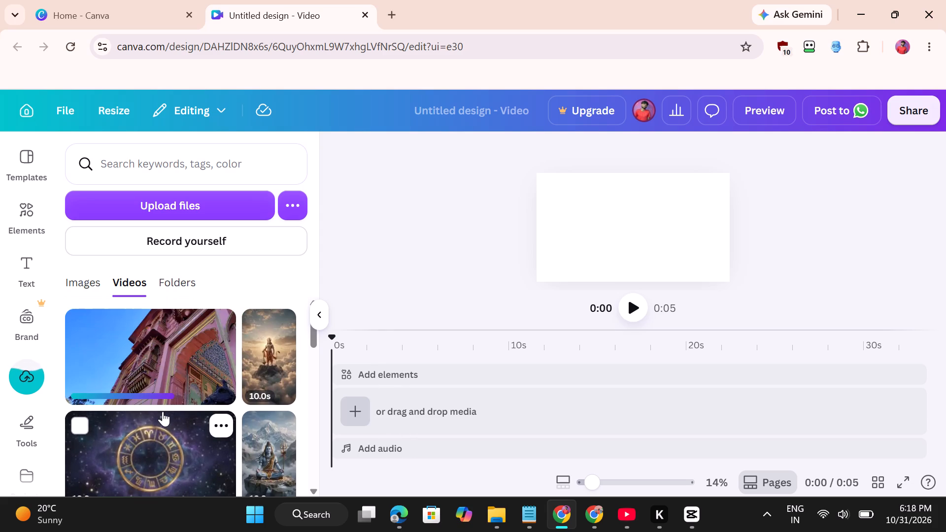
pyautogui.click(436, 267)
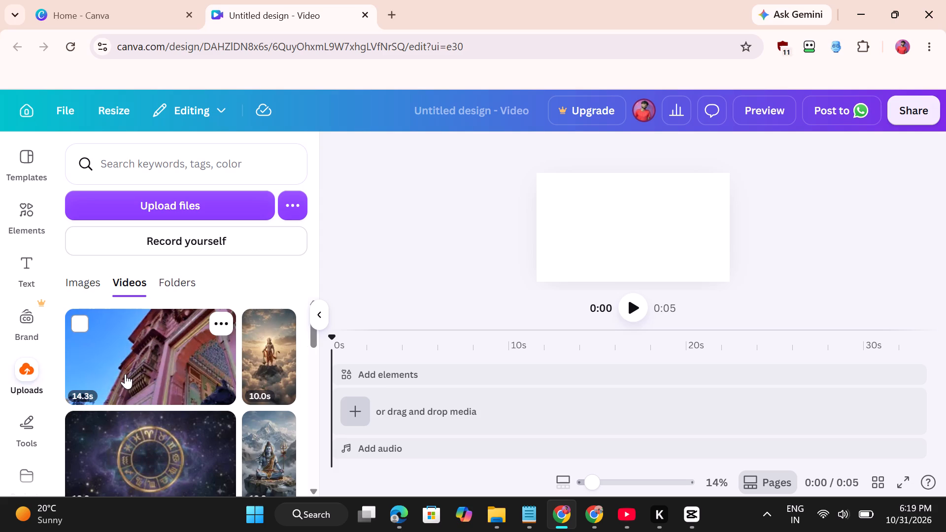
# Place the uploaded palace video on the timeline as the first clip and collapse the uploads list.
pyautogui.moveTo(125, 374); pyautogui.dragTo(444, 407)
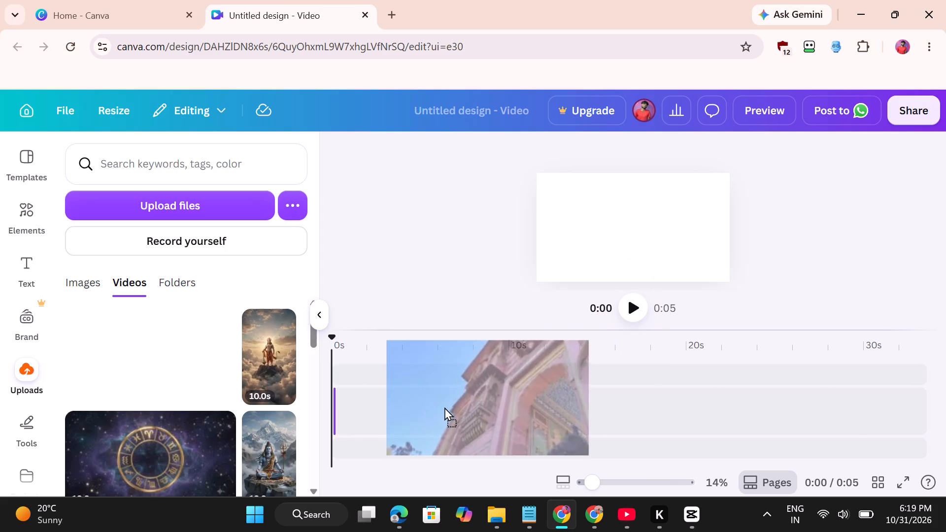
pyautogui.moveTo(444, 407); pyautogui.dragTo(431, 411)
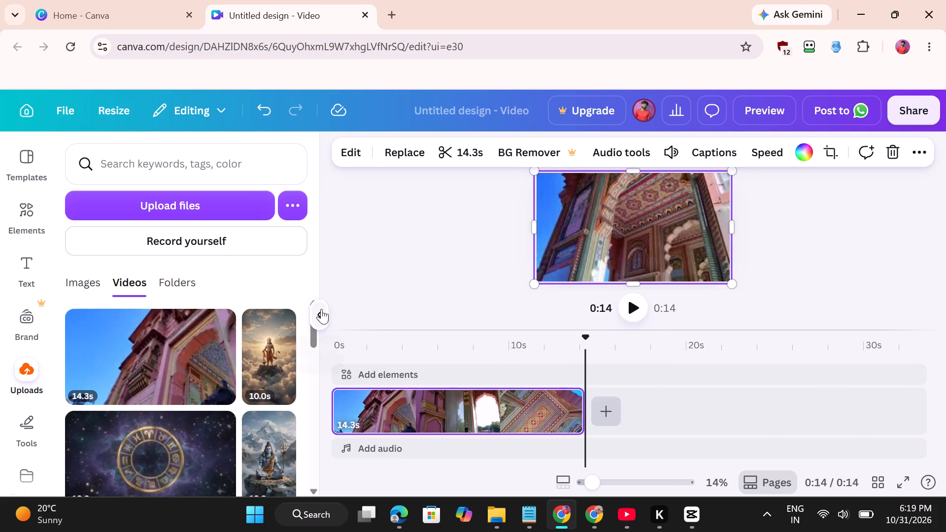
pyautogui.click(321, 307)
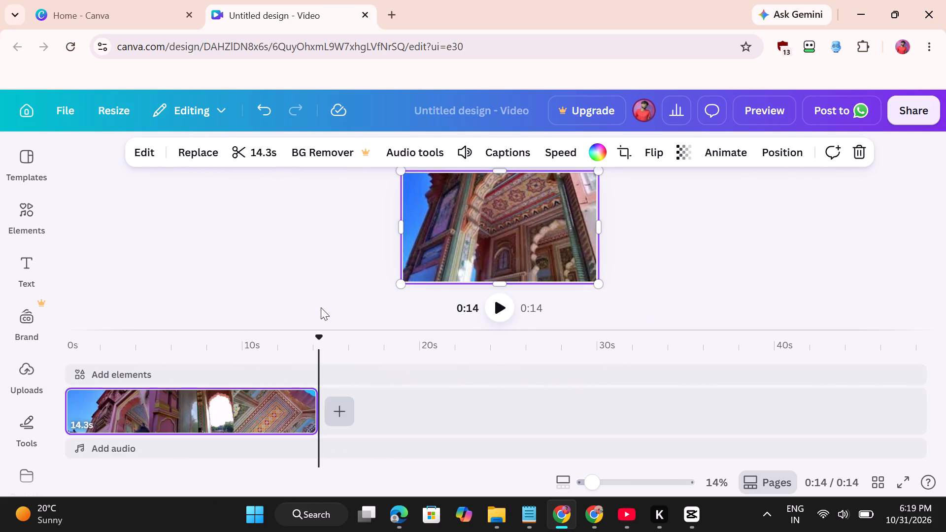
# Preview the palace clip, trying playback from the start and from about the 9-second mark.
pyautogui.click(70, 356)
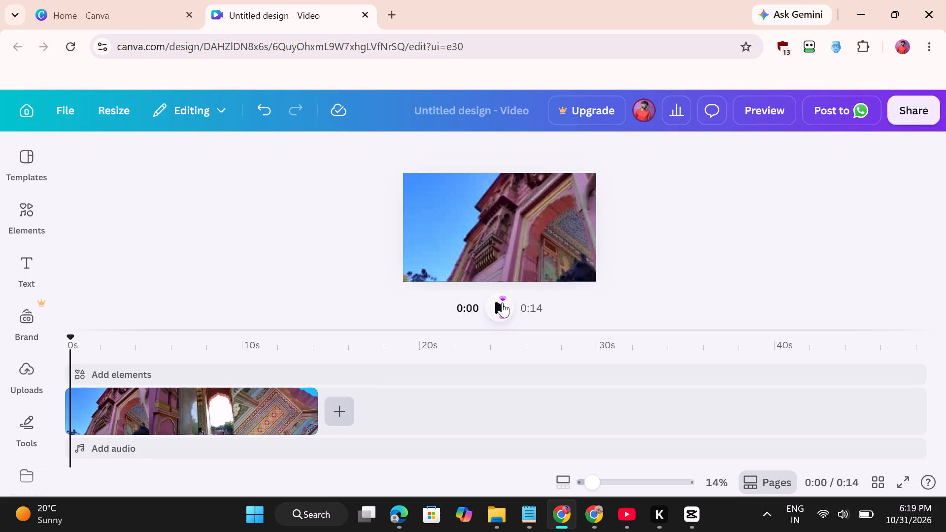
pyautogui.click(502, 302)
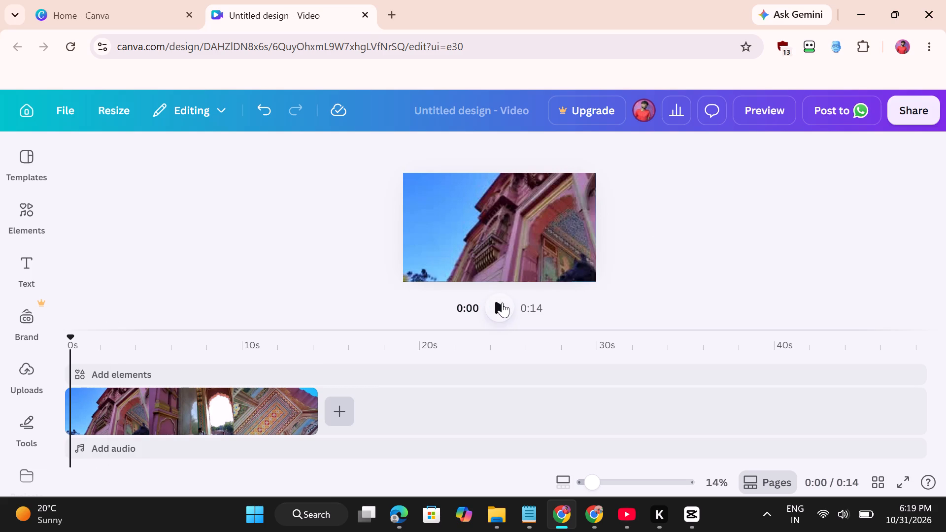
pyautogui.click(502, 306)
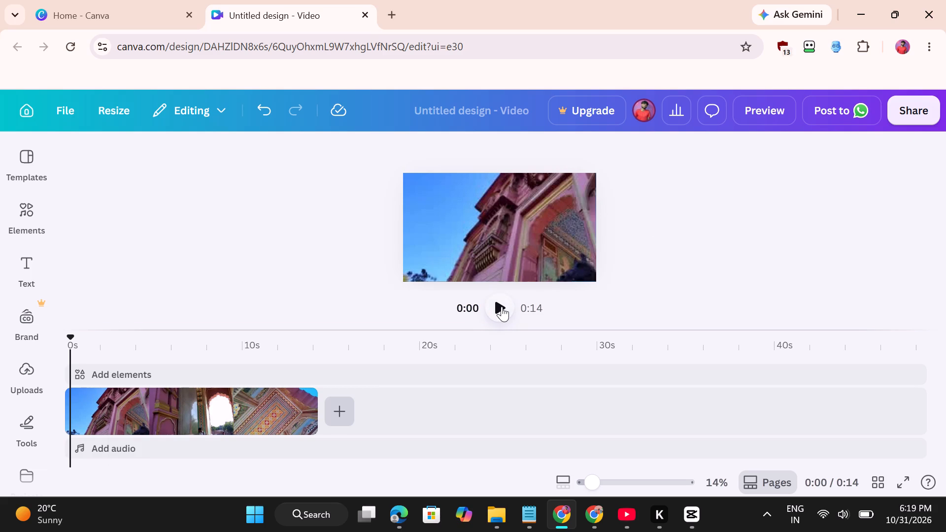
pyautogui.click(502, 306)
pyautogui.click(502, 306)
pyautogui.click(236, 362)
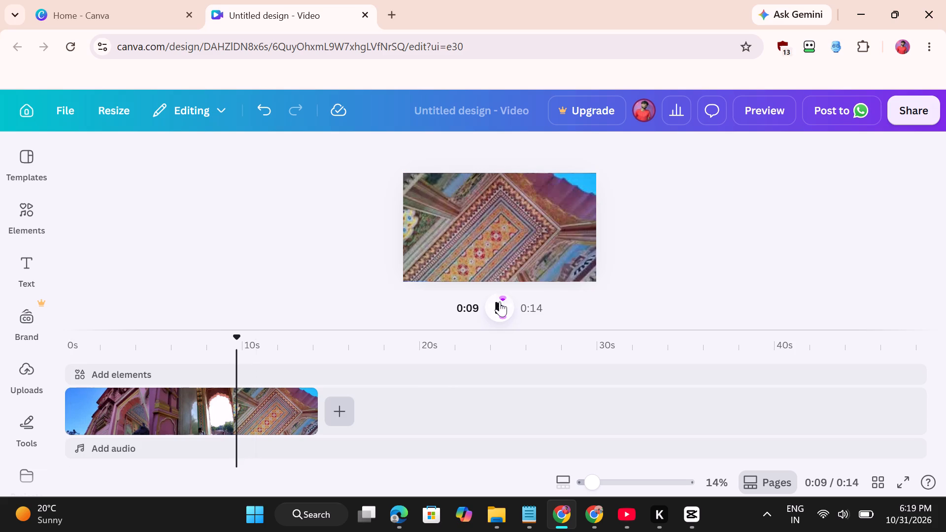
pyautogui.click(497, 309)
pyautogui.scroll(1, 282, 385)
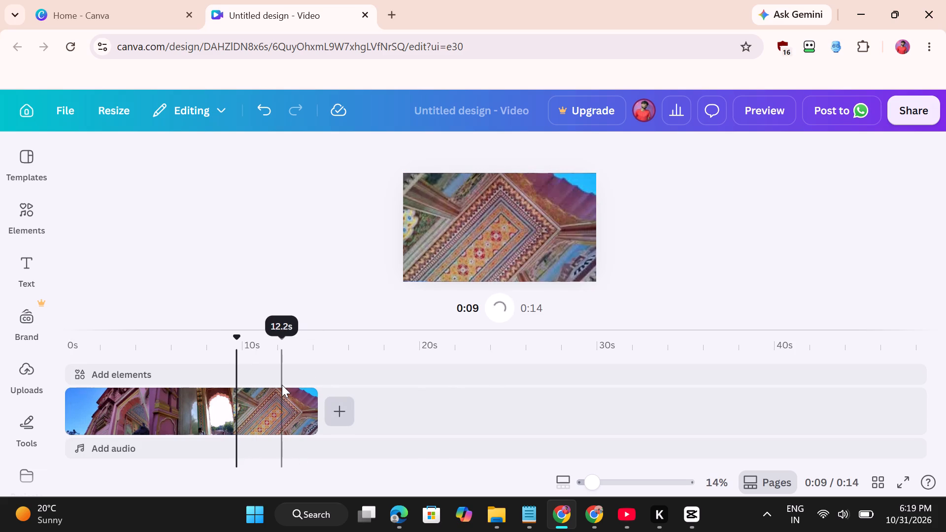
pyautogui.scroll(5, 282, 385)
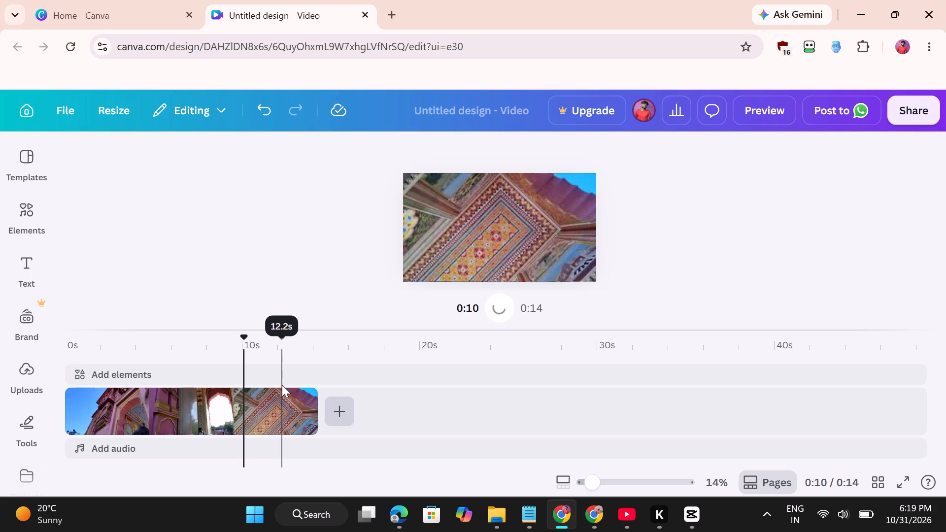
pyautogui.scroll(1, 282, 385)
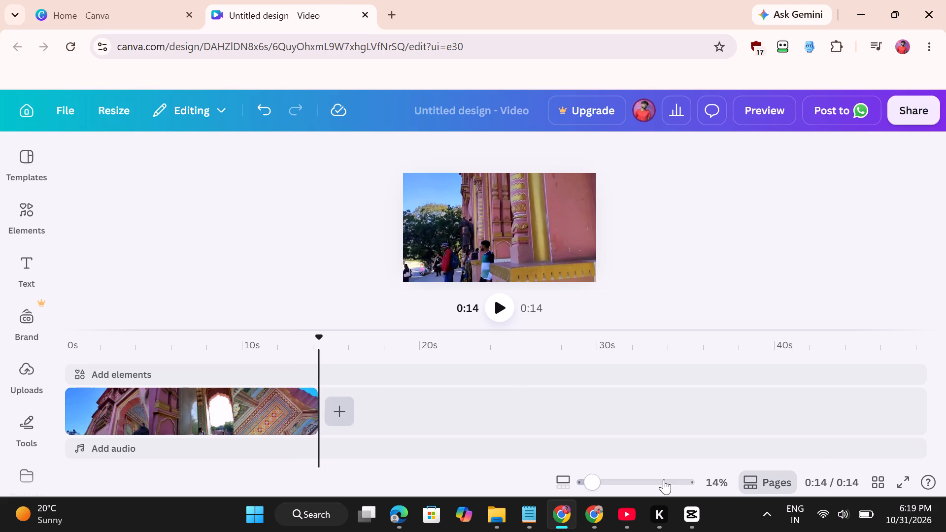
# Play the palace clip from the beginning in a larger preview and pause it near the end.
pyautogui.moveTo(595, 485); pyautogui.dragTo(616, 484)
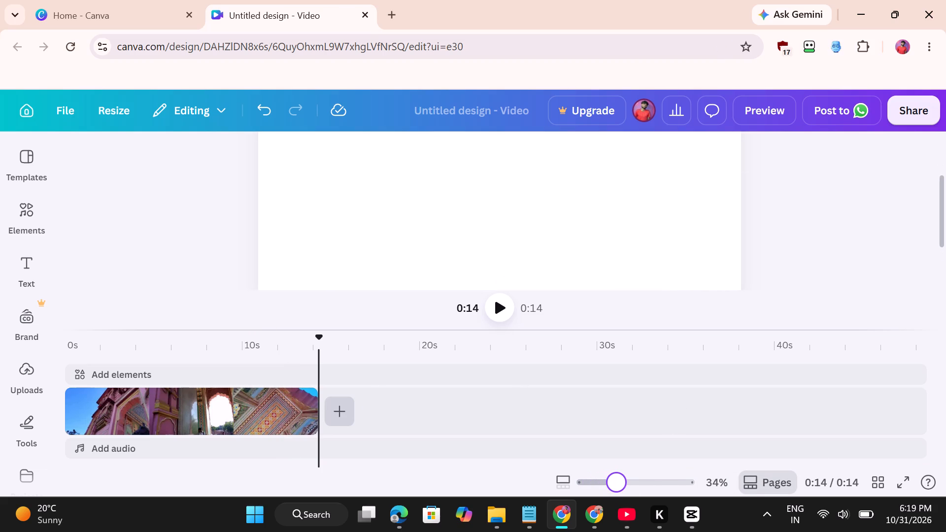
pyautogui.moveTo(616, 484); pyautogui.dragTo(613, 483)
pyautogui.moveTo(613, 483); pyautogui.dragTo(619, 483)
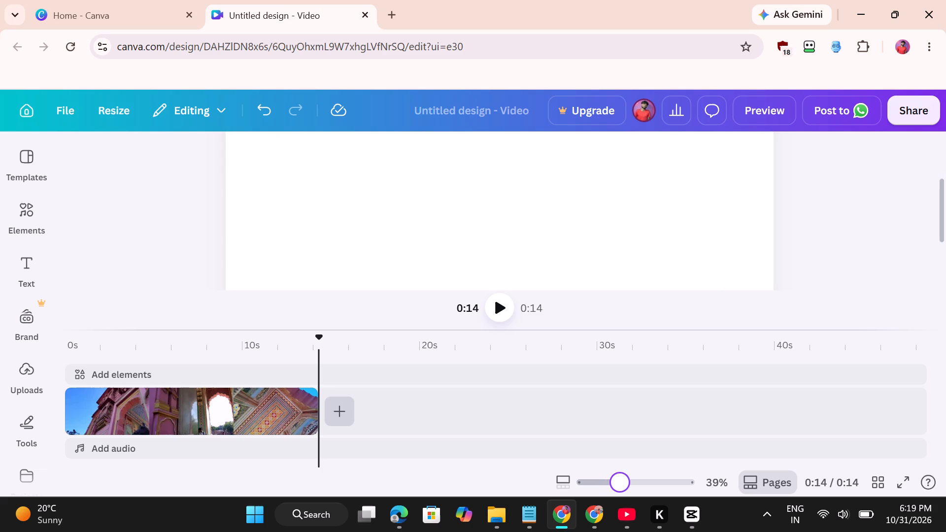
pyautogui.moveTo(619, 483); pyautogui.dragTo(609, 486)
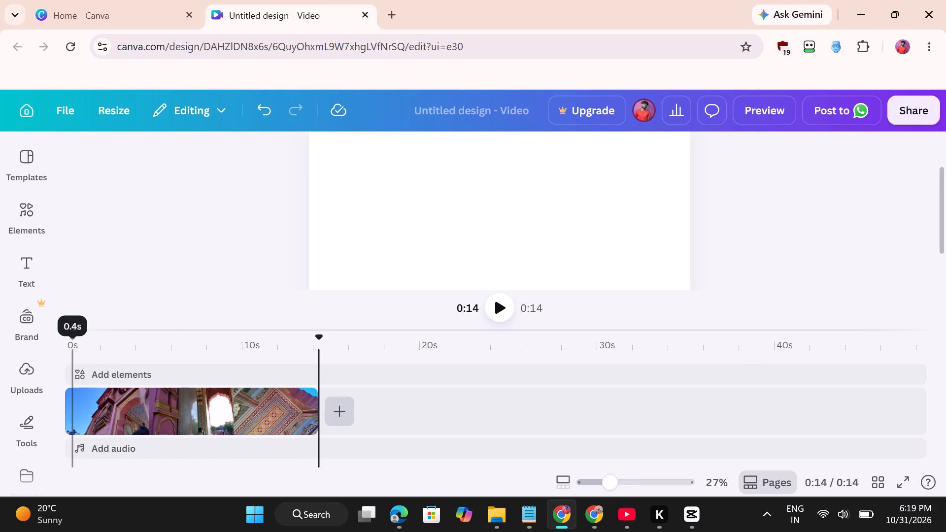
pyautogui.click(70, 360)
pyautogui.moveTo(70, 360); pyautogui.dragTo(50, 365)
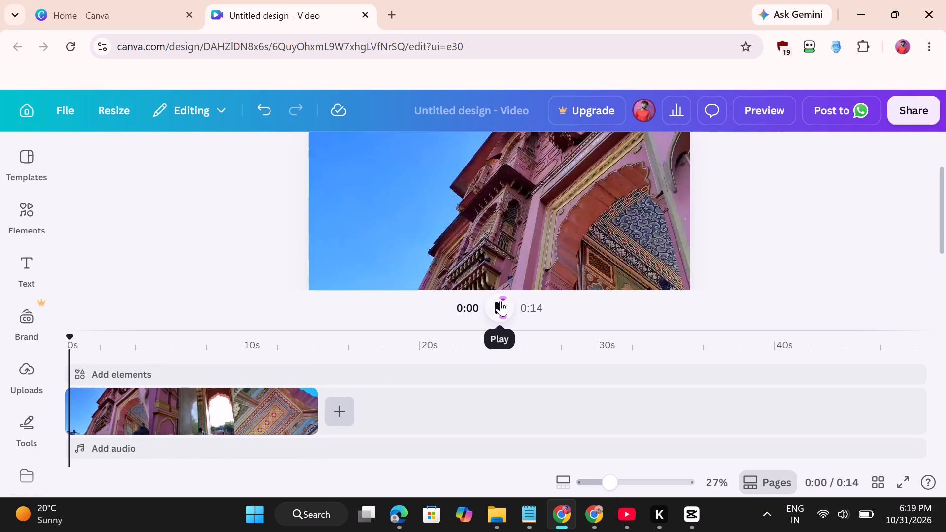
pyautogui.click(500, 301)
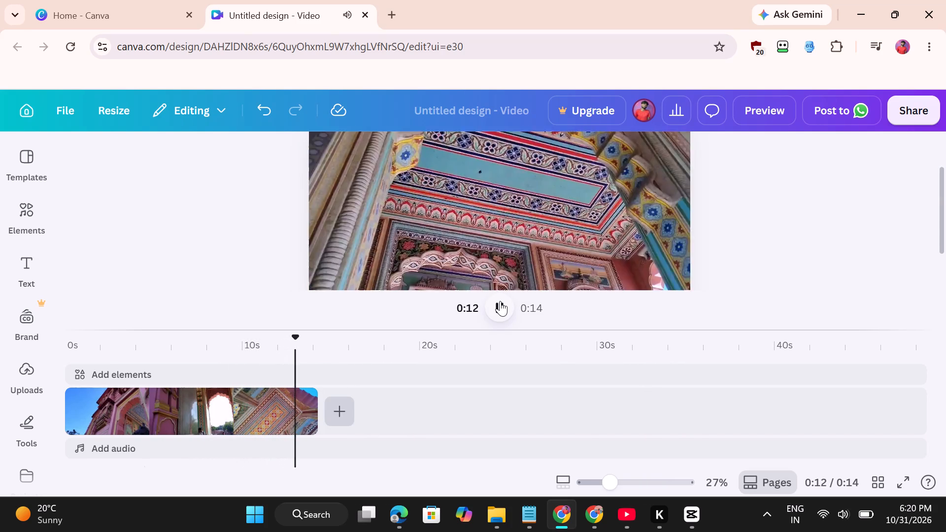
pyautogui.click(500, 301)
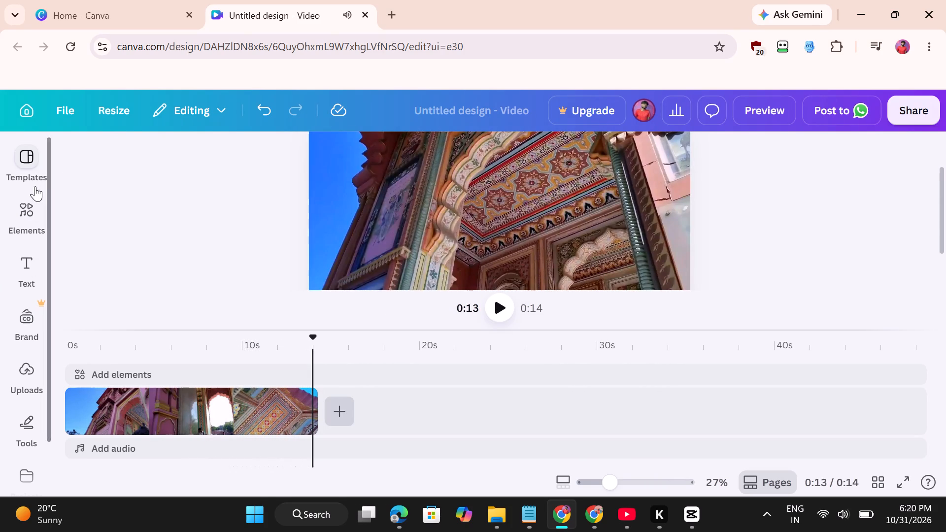
# Search the elements library for "historic intro" and limit the results to videos.
pyautogui.click(25, 214)
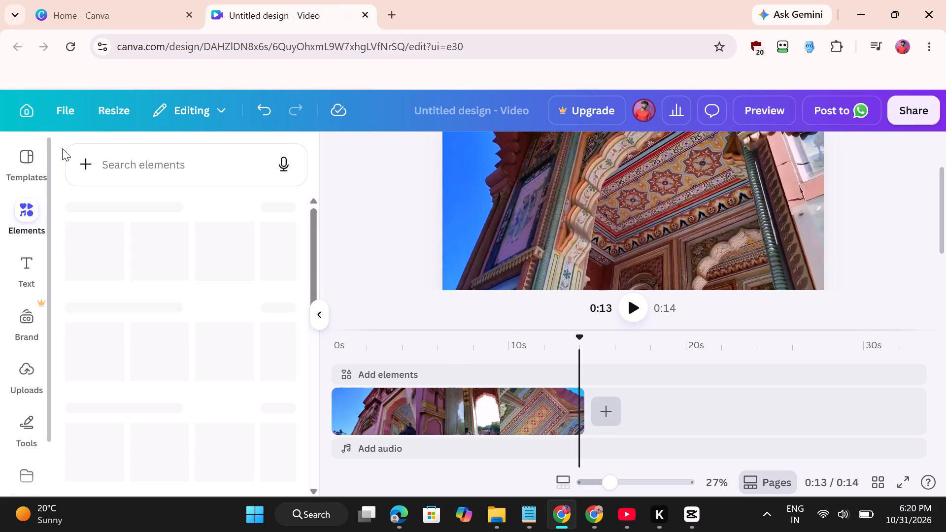
pyautogui.click(117, 166)
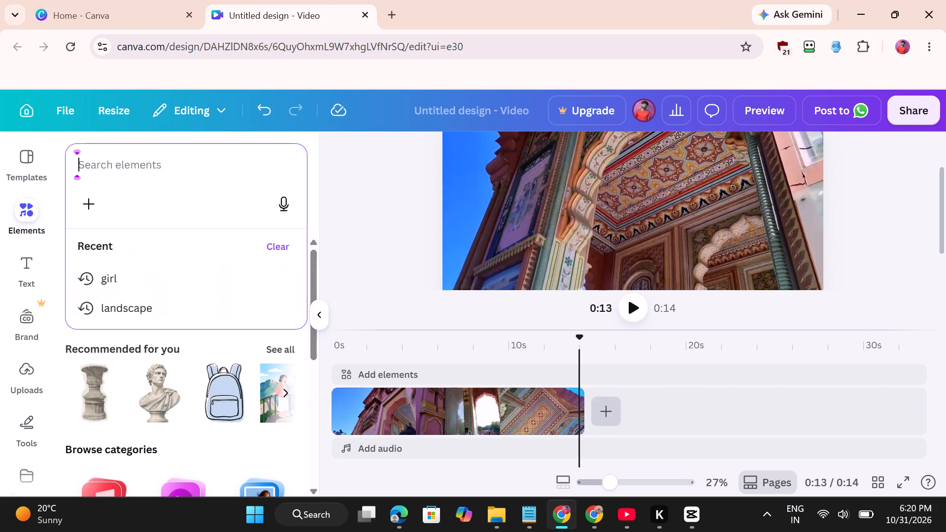
pyautogui.write('intro')
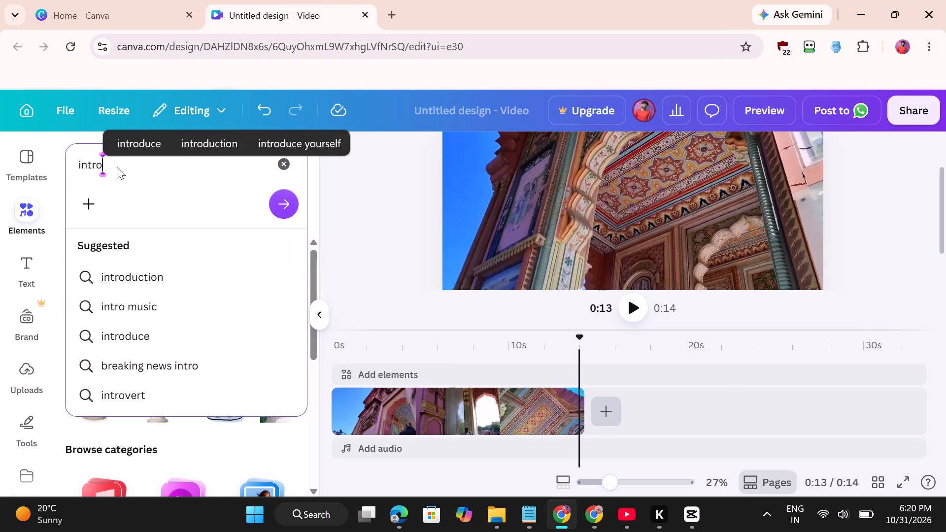
pyautogui.press('Left')
pyautogui.press('Left')
pyautogui.press('Left')
pyautogui.press('Left')
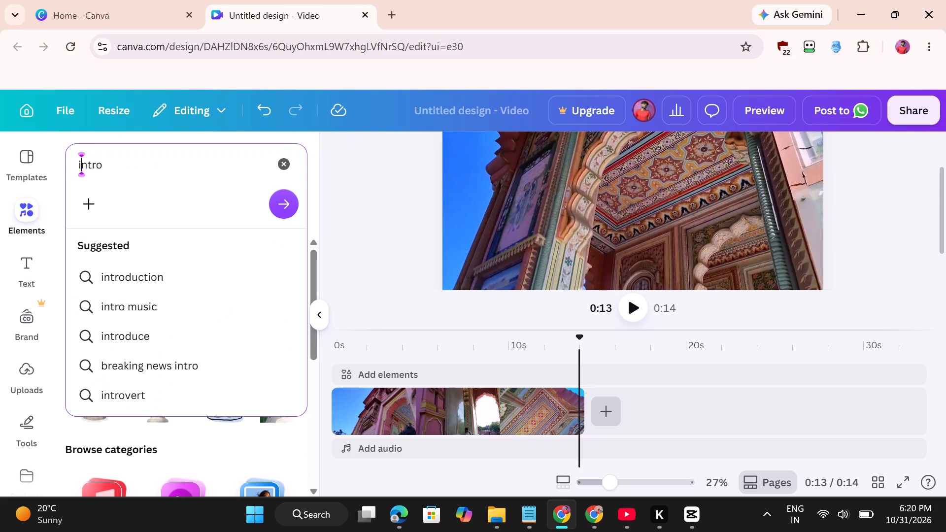
pyautogui.press('Left')
pyautogui.write('histori')
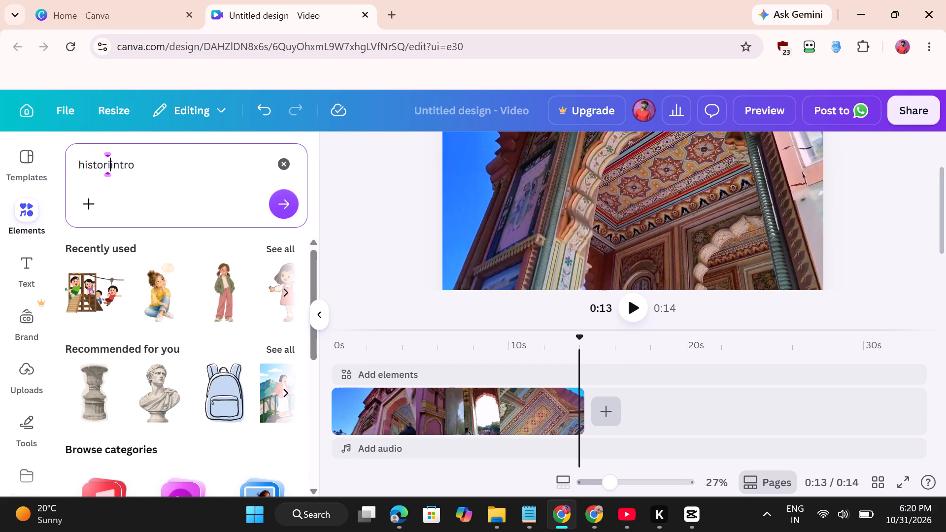
pyautogui.write('c')
pyautogui.press('space')
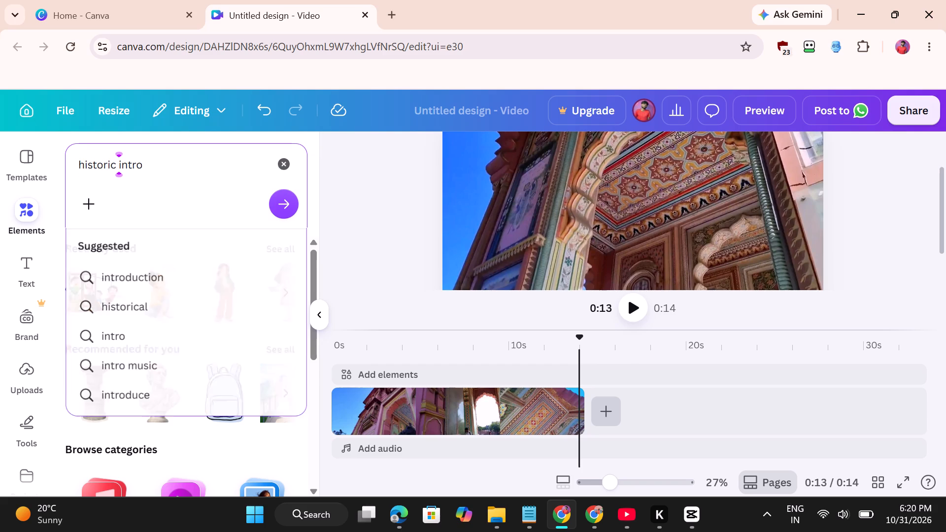
pyautogui.press('Return')
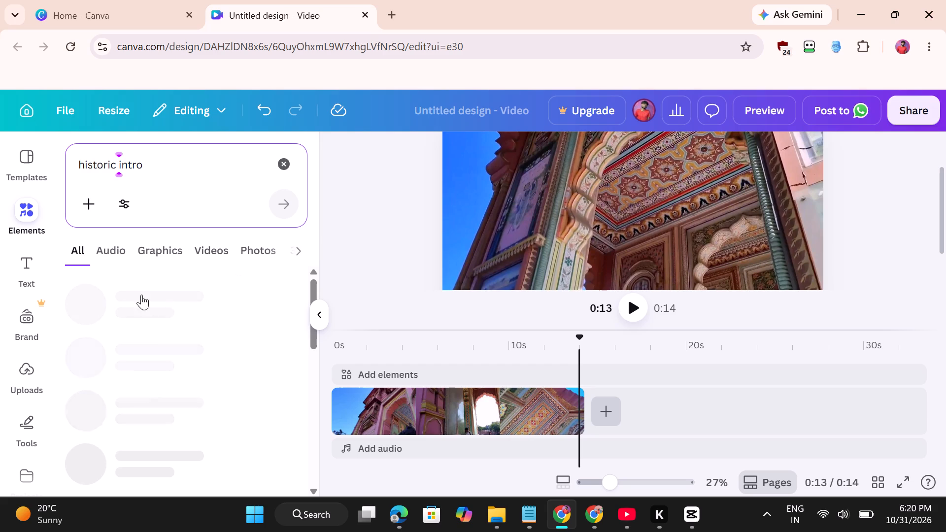
pyautogui.click(209, 244)
# Place the 10-second clip of white clouds opening onto blue sky above the palace clip, starting at 0 s.
pyautogui.scroll(-1, 148, 327)
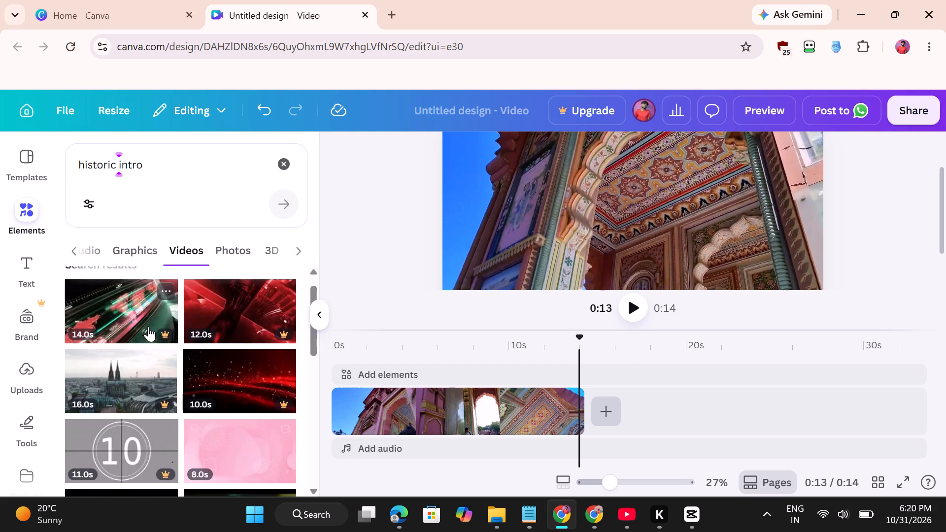
pyautogui.scroll(-2, 148, 327)
pyautogui.scroll(-2, 218, 351)
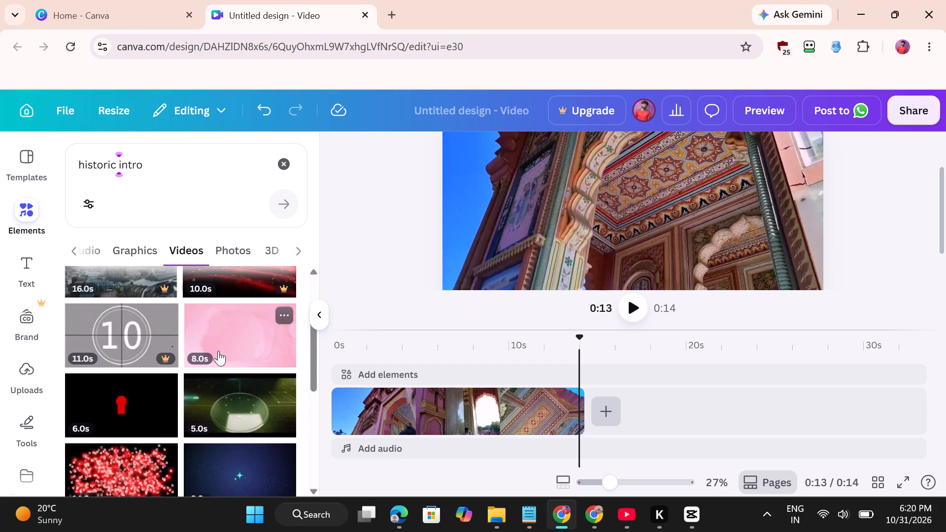
pyautogui.scroll(-2, 218, 351)
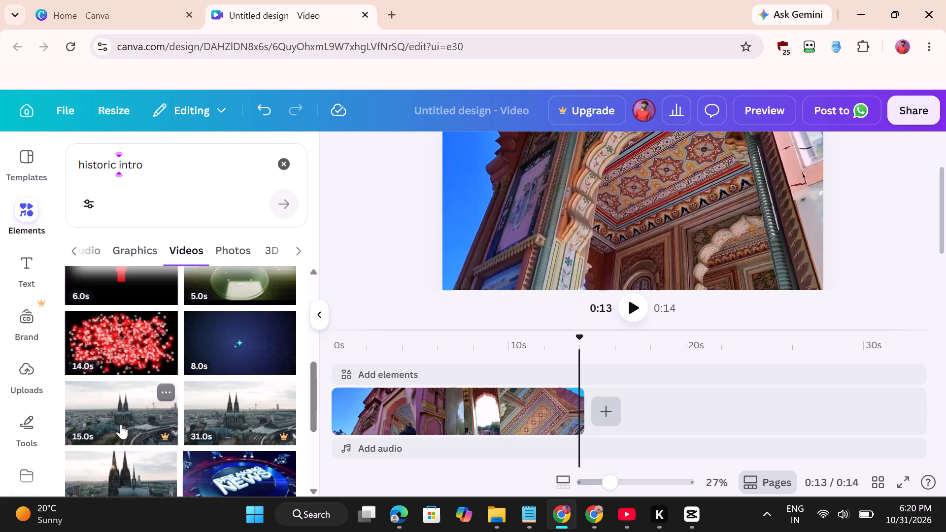
pyautogui.scroll(-5, 121, 421)
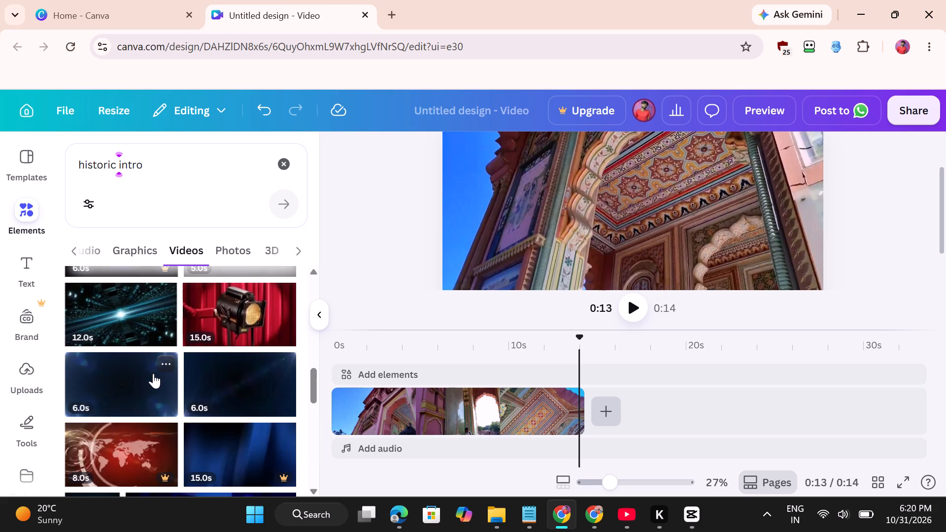
pyautogui.scroll(-4, 153, 373)
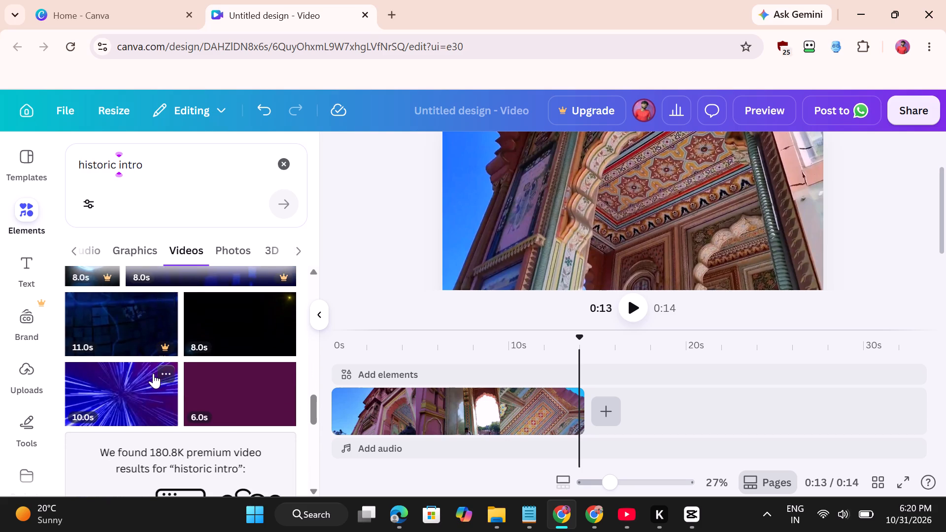
pyautogui.scroll(-3, 153, 373)
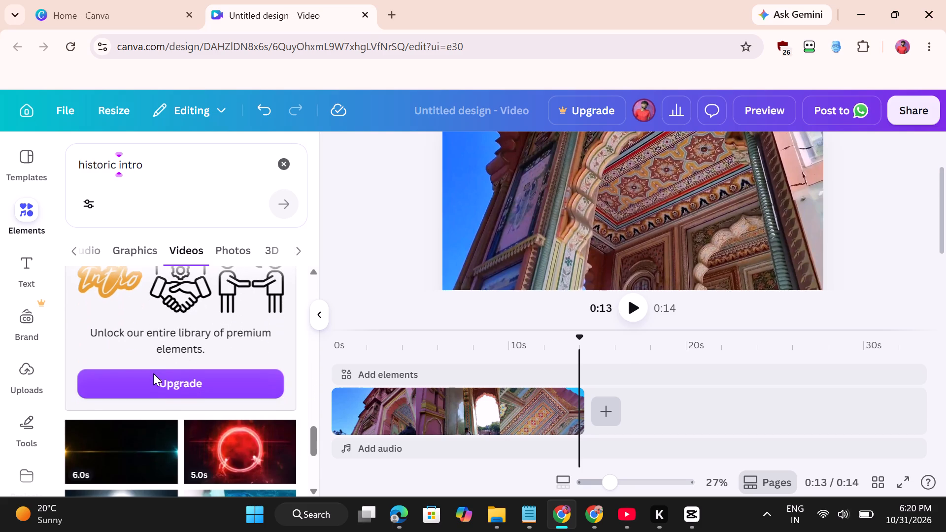
pyautogui.scroll(-3, 153, 373)
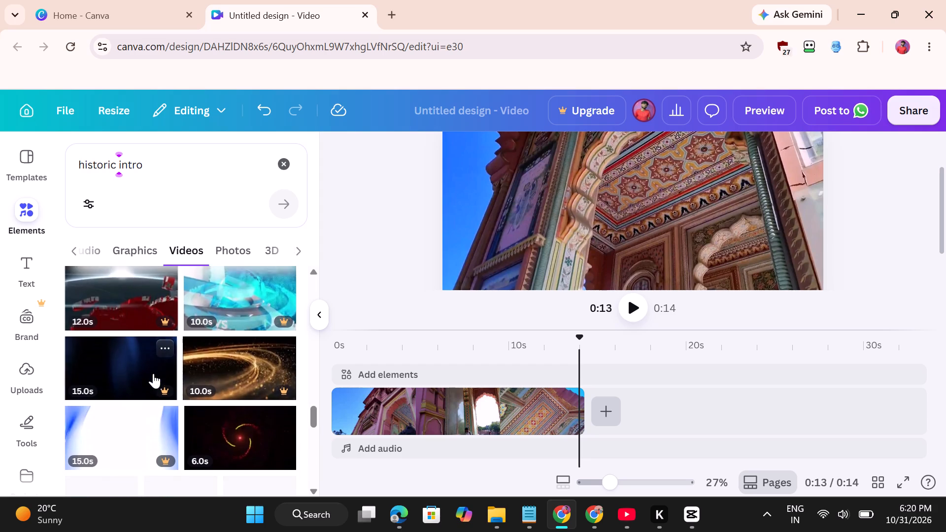
pyautogui.scroll(-3, 153, 373)
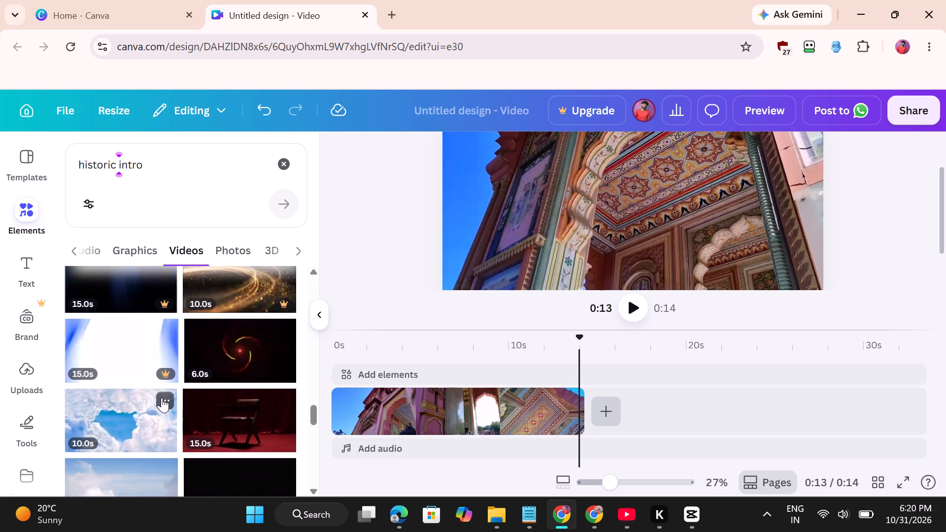
pyautogui.scroll(-1, 162, 398)
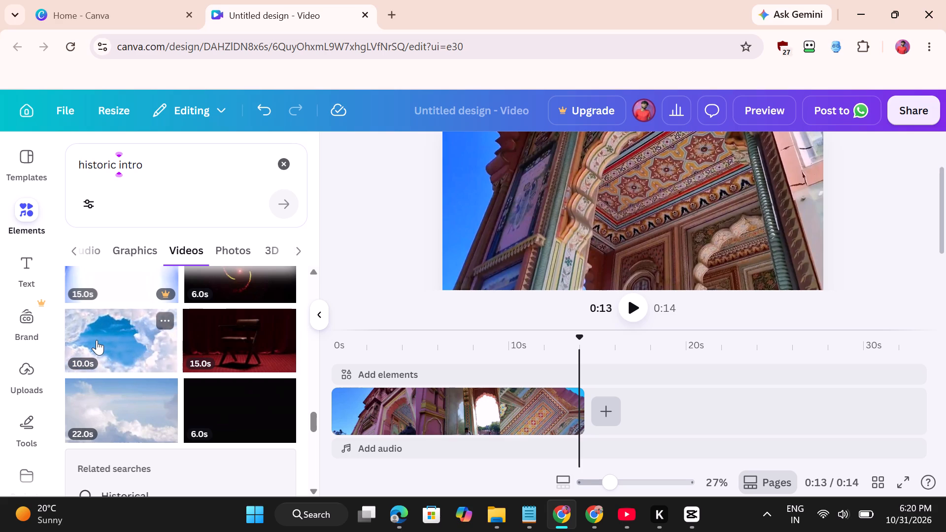
pyautogui.moveTo(97, 340); pyautogui.dragTo(119, 342)
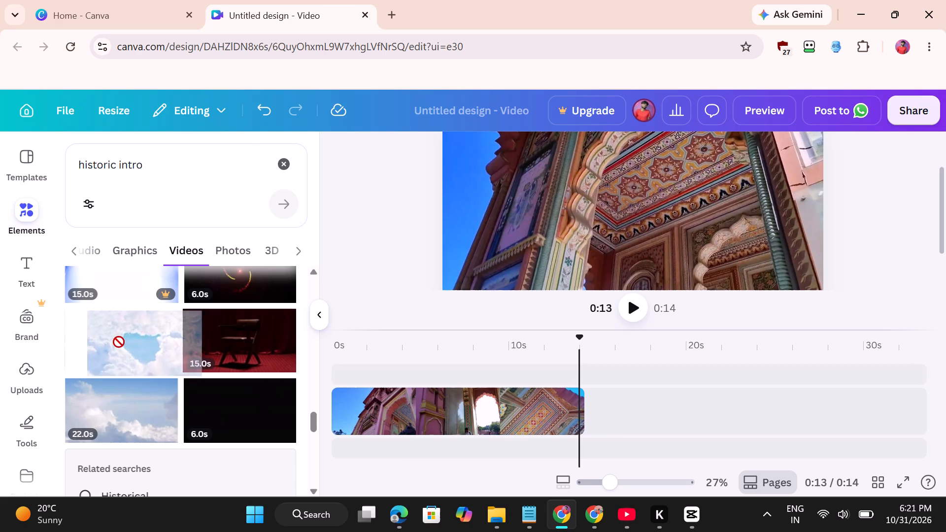
pyautogui.moveTo(119, 342); pyautogui.dragTo(357, 369)
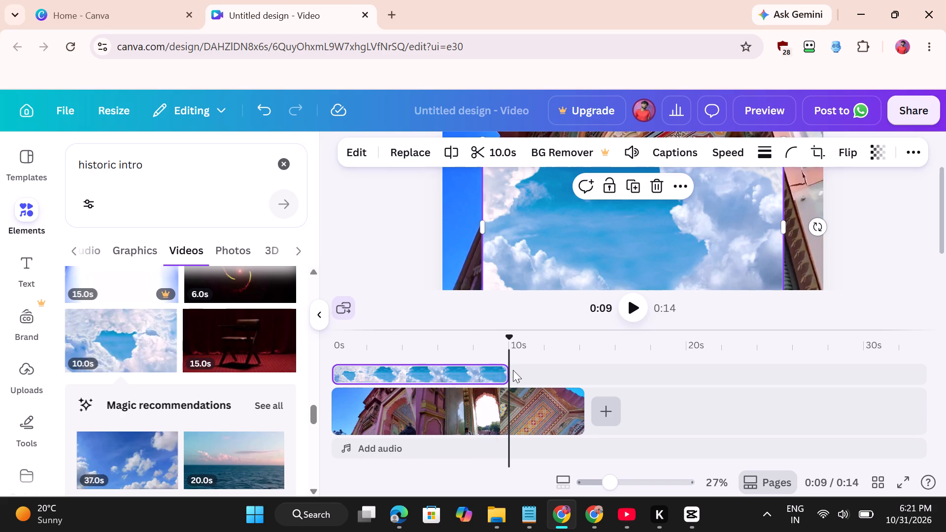
# Trim the end of the cloud clip so it lasts 1.8 s.
pyautogui.moveTo(503, 371); pyautogui.dragTo(468, 377)
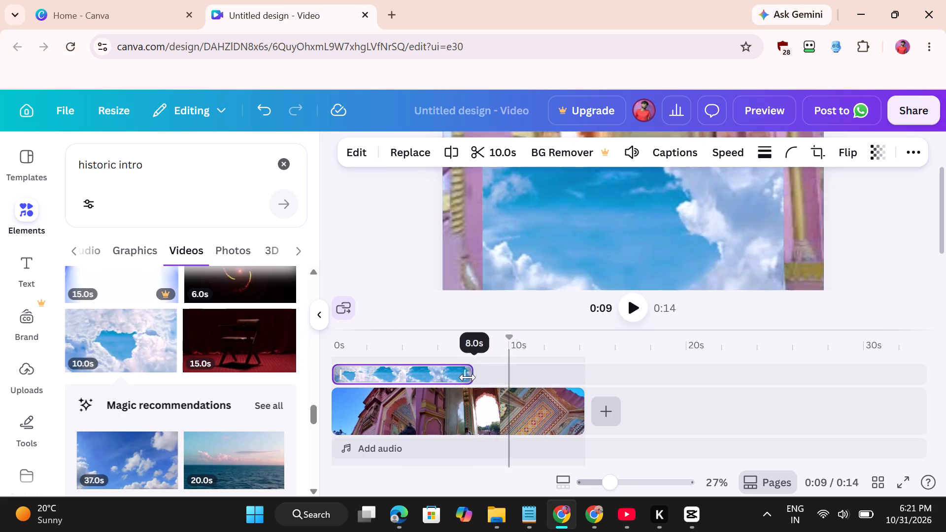
pyautogui.moveTo(468, 377); pyautogui.dragTo(358, 387)
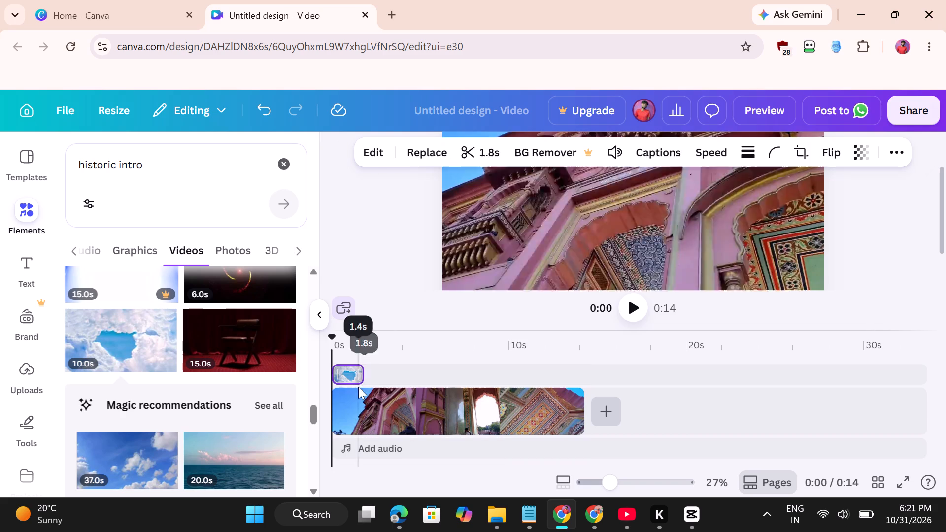
# Enlarge the cloud clip on the canvas to about 2,014 by 1,279 so it covers the whole frame.
pyautogui.click(573, 222)
pyautogui.scroll(1, 573, 222)
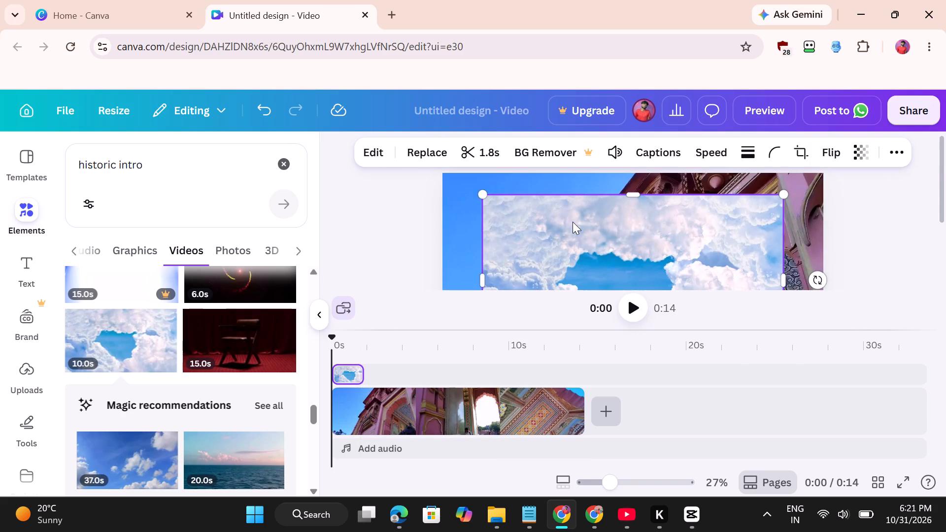
pyautogui.scroll(1, 573, 222)
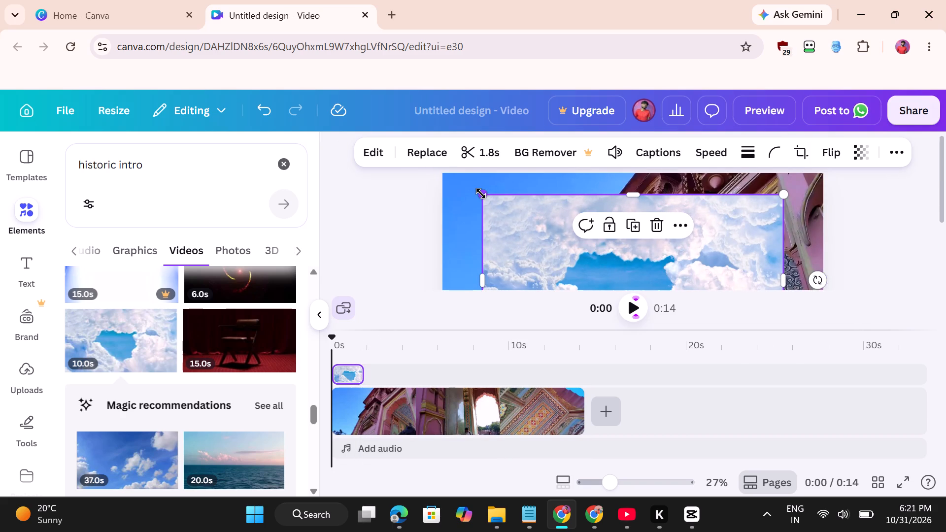
pyautogui.moveTo(481, 194); pyautogui.dragTo(438, 186)
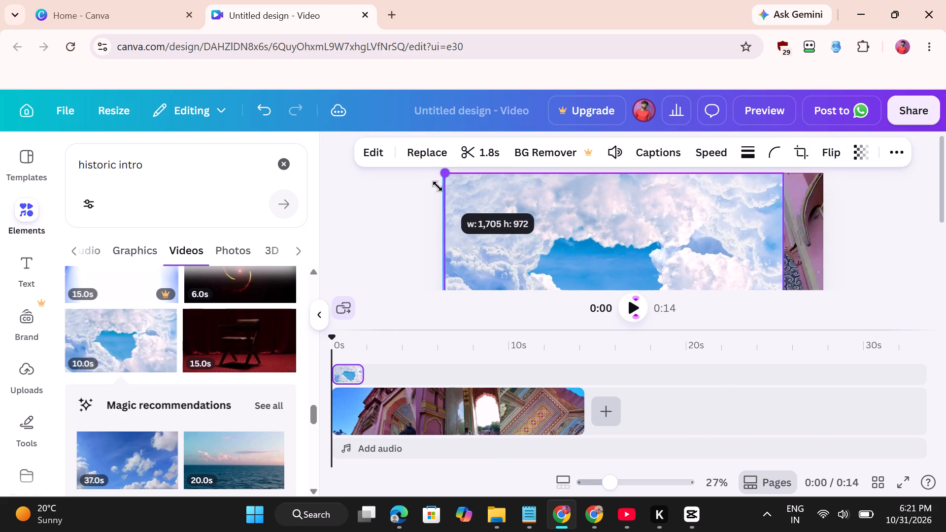
pyautogui.moveTo(438, 186); pyautogui.dragTo(424, 188)
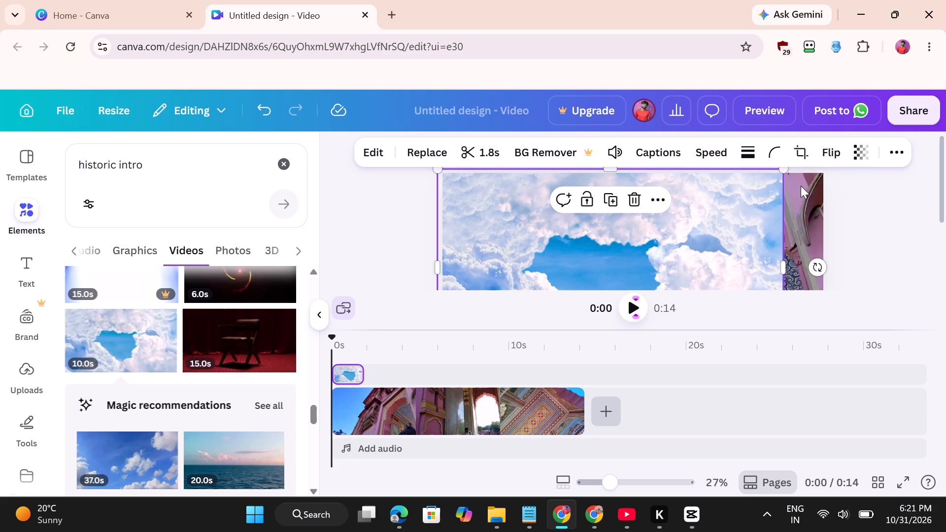
pyautogui.moveTo(781, 266); pyautogui.dragTo(782, 266)
pyautogui.moveTo(782, 266); pyautogui.dragTo(836, 270)
pyautogui.scroll(-2, 836, 270)
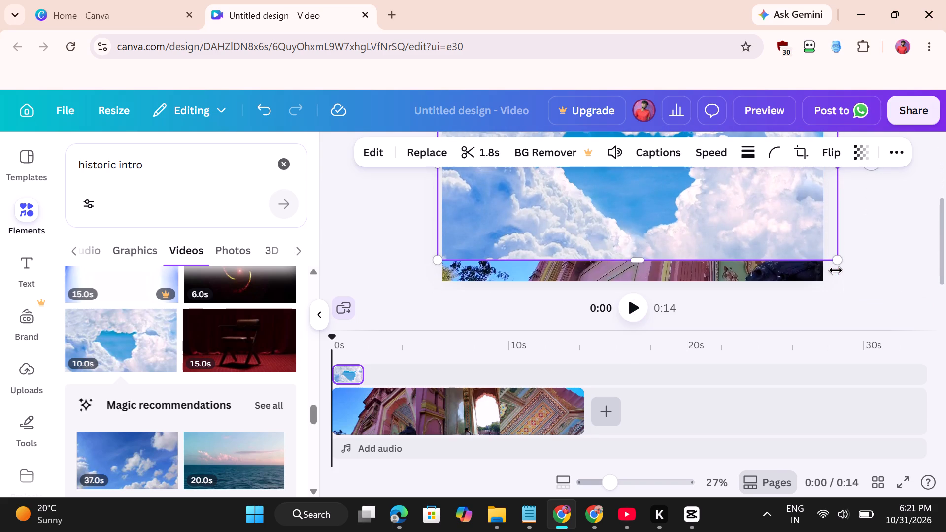
pyautogui.scroll(-1, 836, 270)
pyautogui.moveTo(642, 264); pyautogui.dragTo(652, 322)
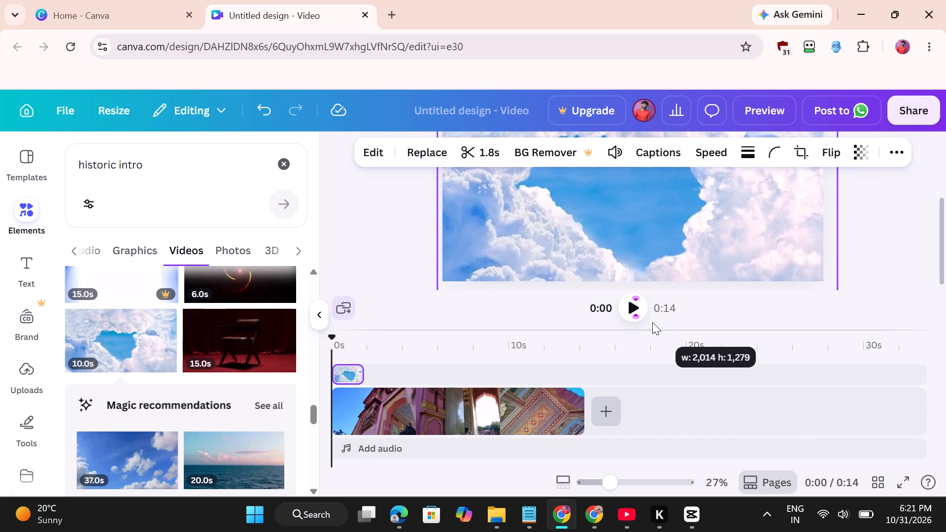
pyautogui.moveTo(652, 322); pyautogui.dragTo(653, 322)
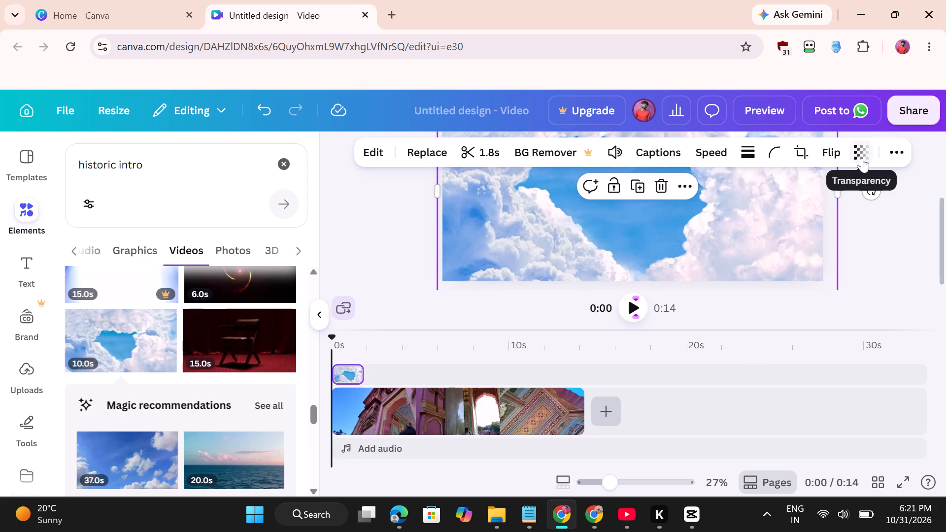
# Set the cloud clip's transparency to 34.
pyautogui.click(862, 158)
pyautogui.click(784, 208)
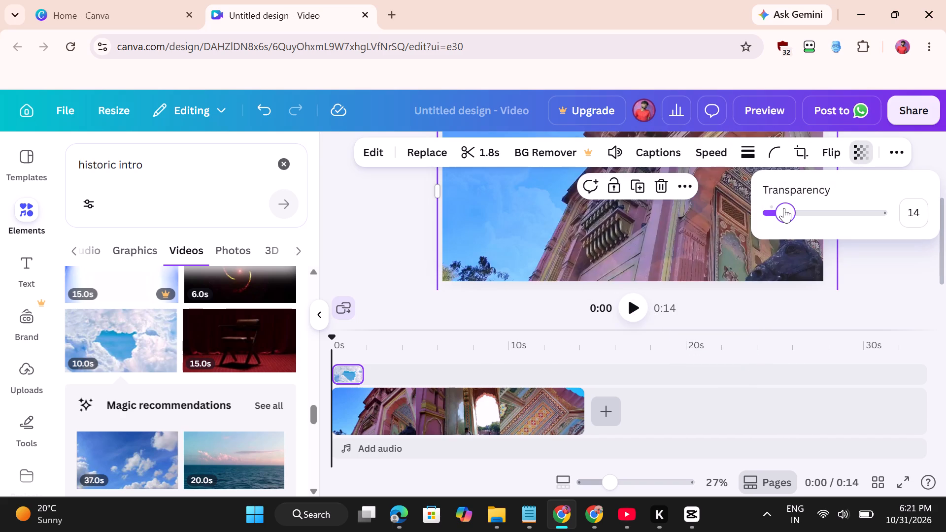
pyautogui.moveTo(784, 208); pyautogui.dragTo(807, 212)
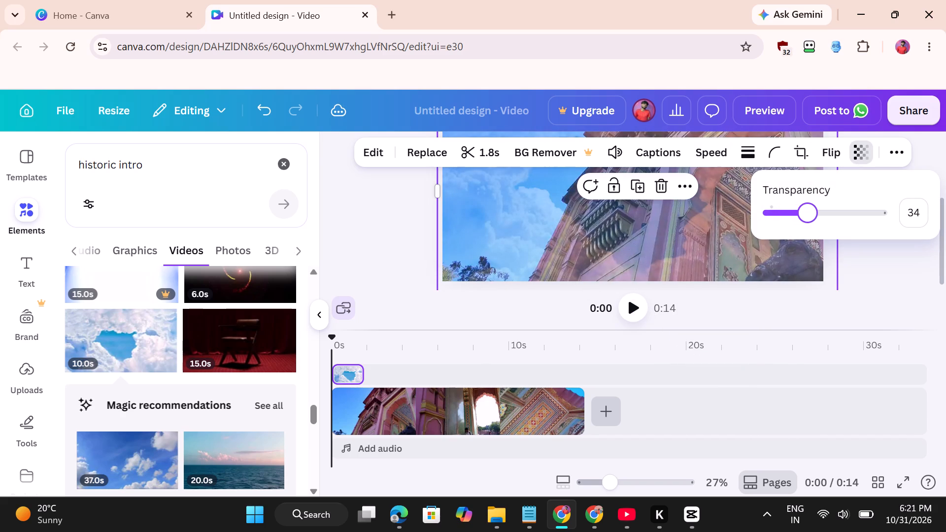
pyautogui.moveTo(807, 212); pyautogui.dragTo(807, 212)
# Extend the end of the cloud clip so it lasts 2.6 s.
pyautogui.moveTo(361, 376); pyautogui.dragTo(375, 374)
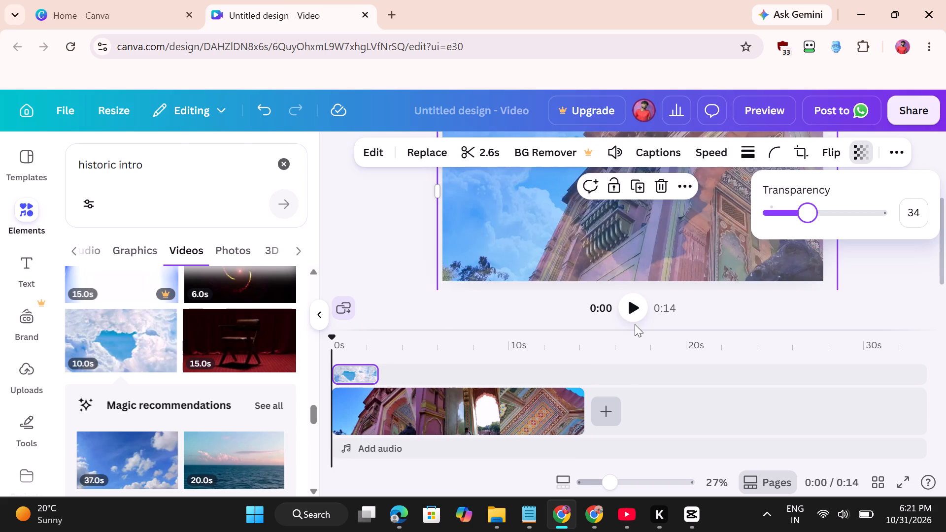
# Play the video from the start to review the cloud overlay and pause at about 4 seconds.
pyautogui.click(632, 311)
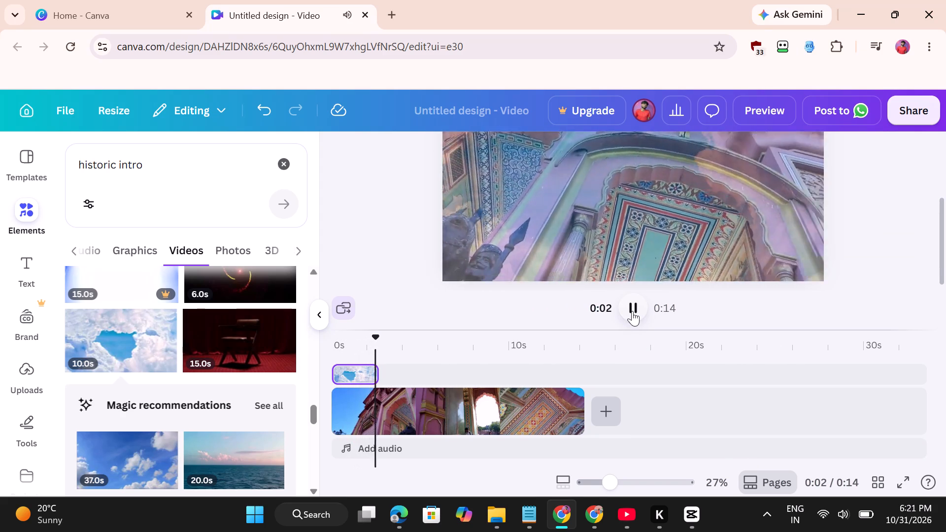
pyautogui.click(632, 311)
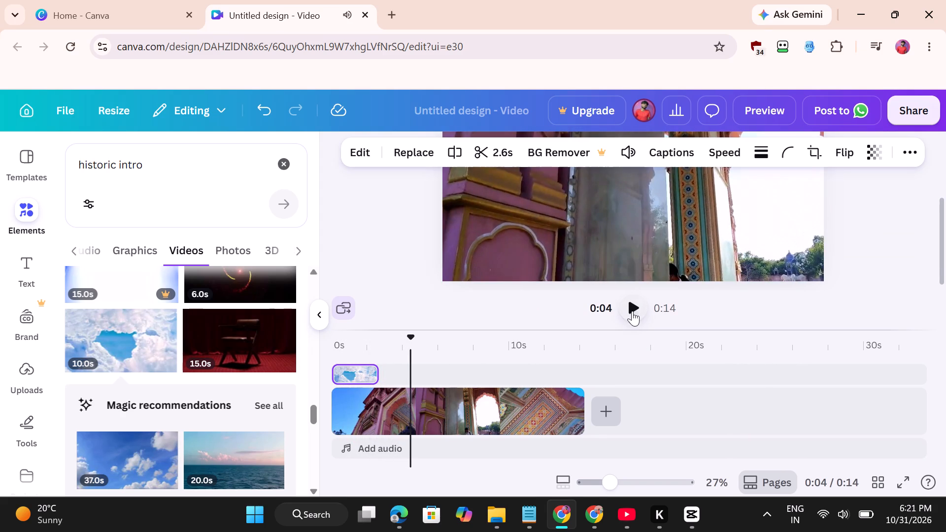
# Move the cloud clip onto the main video track, directly before the palace clip.
pyautogui.moveTo(354, 369); pyautogui.dragTo(343, 394)
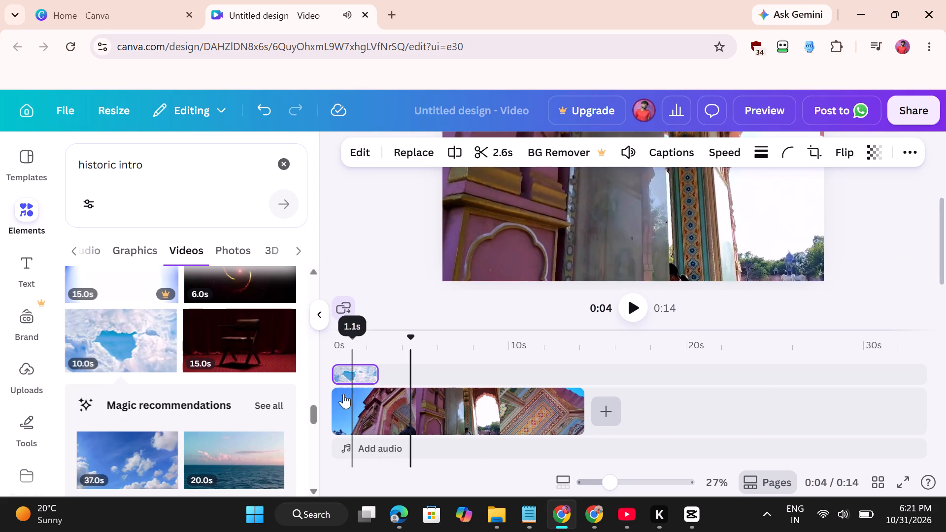
pyautogui.moveTo(343, 394); pyautogui.dragTo(336, 409)
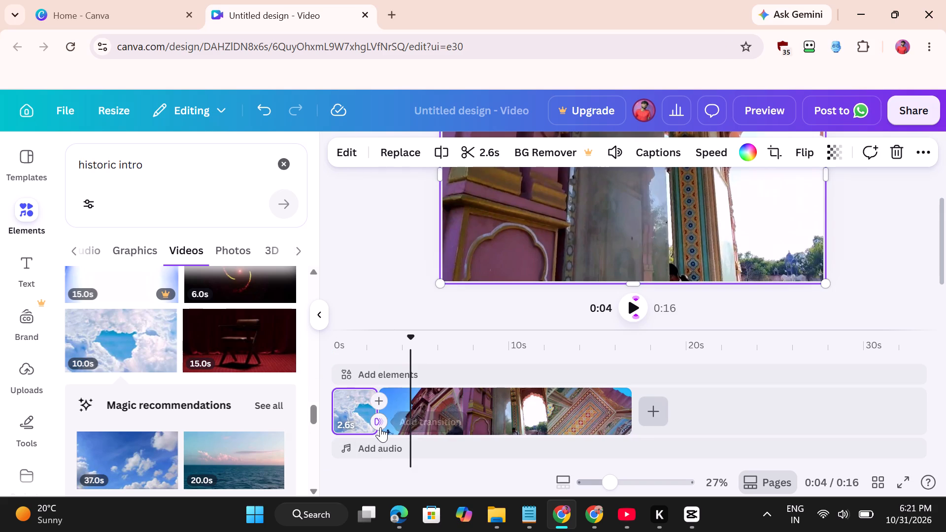
# Add a Match & Move transition between the intro cloud clip and the palace clip.
pyautogui.click(380, 426)
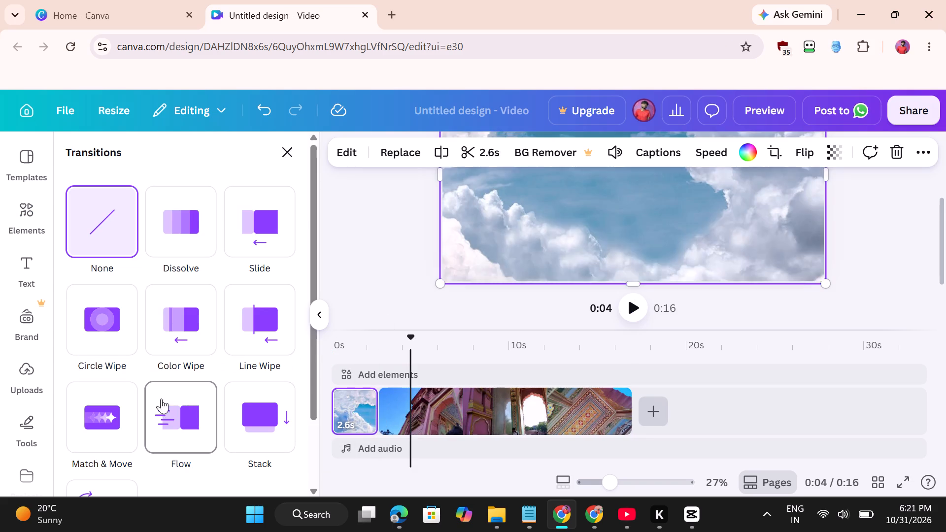
pyautogui.click(97, 421)
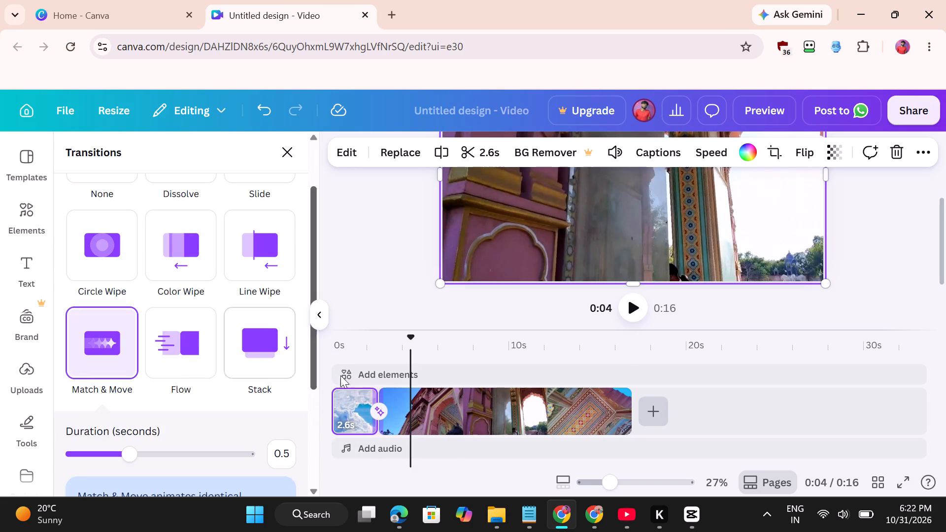
# Play the video from about 1 second to review the transition into the palace clip, pausing at about 5 seconds.
pyautogui.click(354, 358)
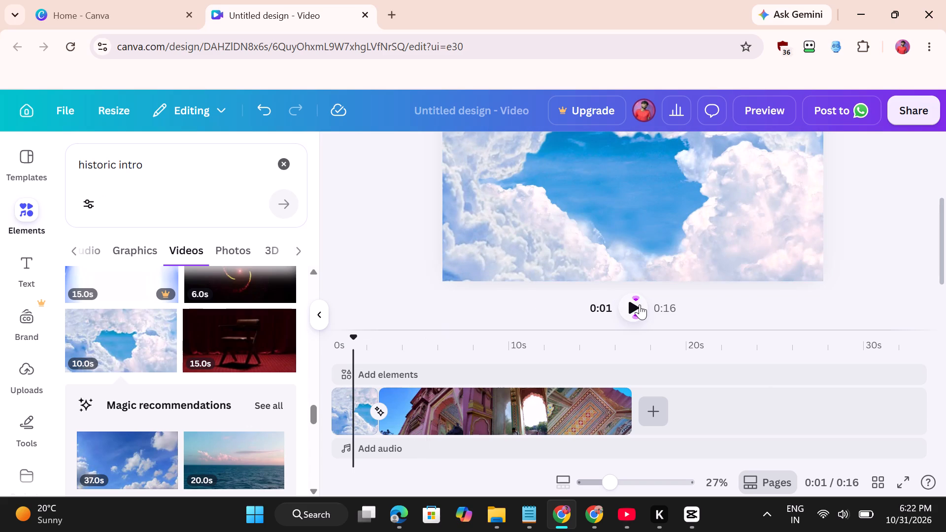
pyautogui.click(641, 305)
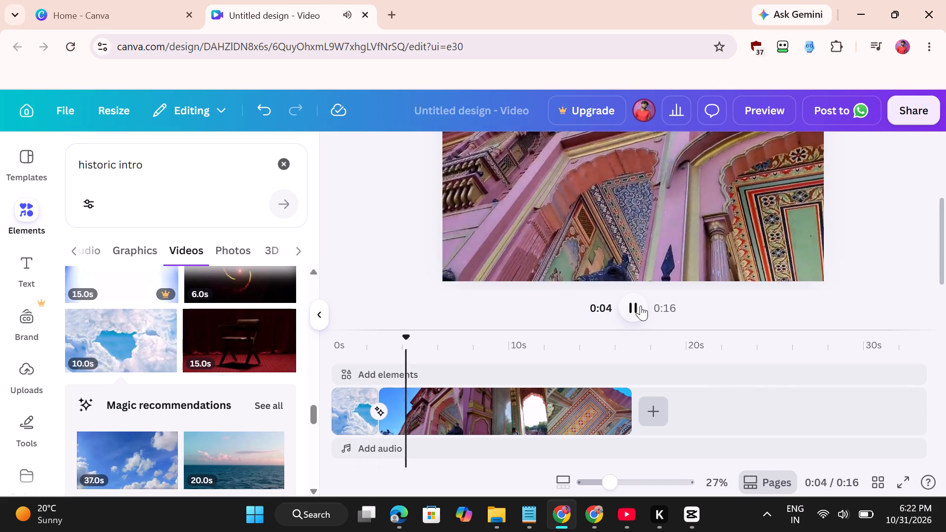
pyautogui.click(641, 305)
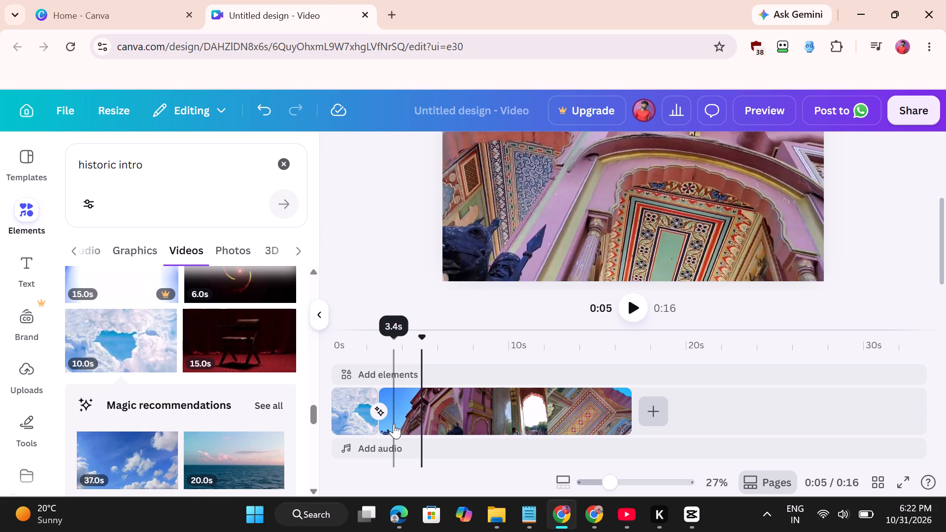
# Append the 10.0 s stock cloud clip to the main video track, directly after the palace clip.
pyautogui.click(335, 408)
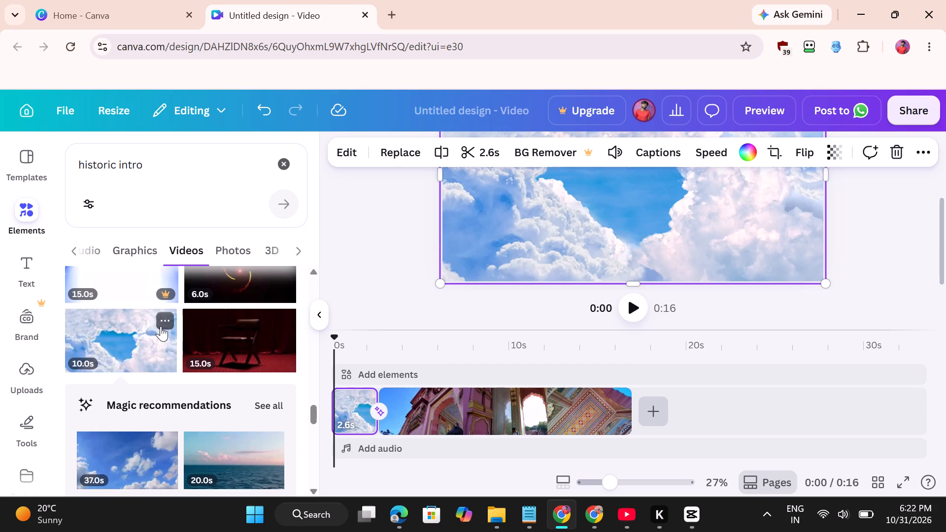
pyautogui.hscroll(1, 161, 326)
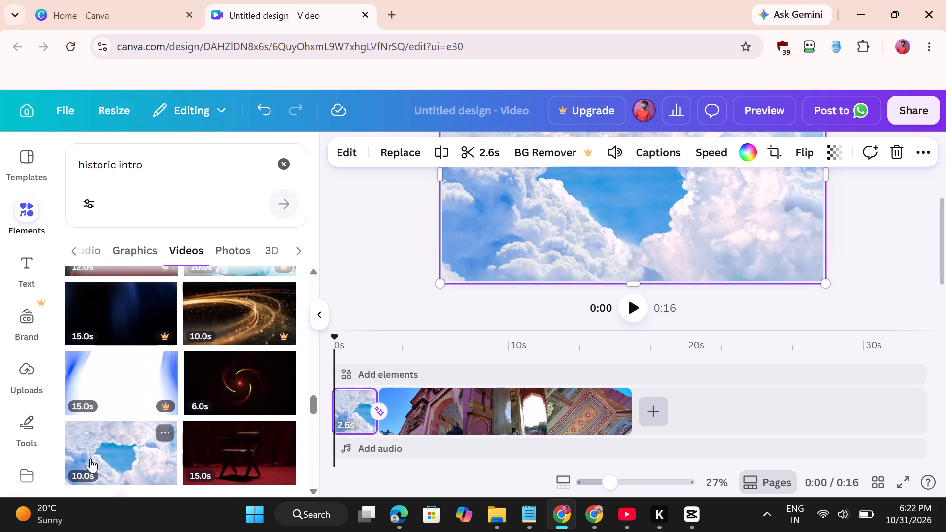
pyautogui.moveTo(90, 458); pyautogui.dragTo(708, 402)
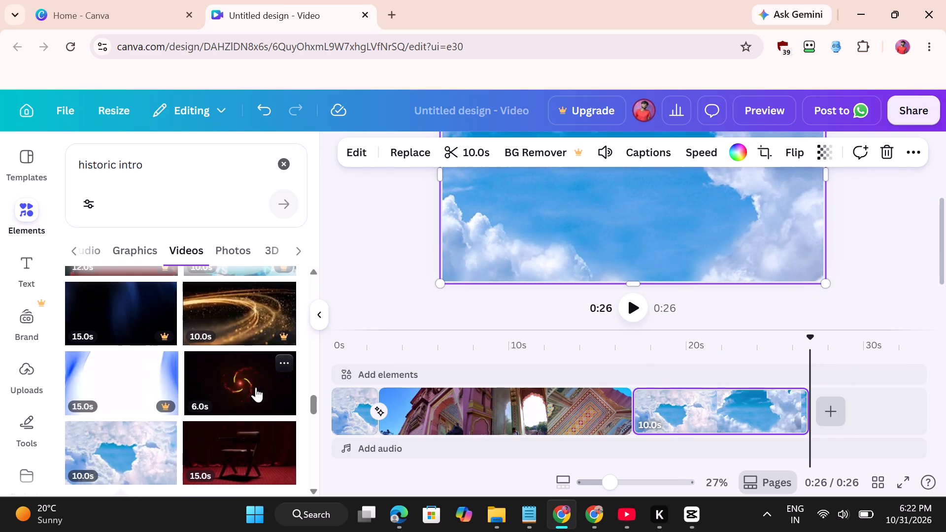
# Append the 6.0 s black stock clip with the glowing red swirl after the second cloud clip.
pyautogui.moveTo(256, 387); pyautogui.dragTo(845, 404)
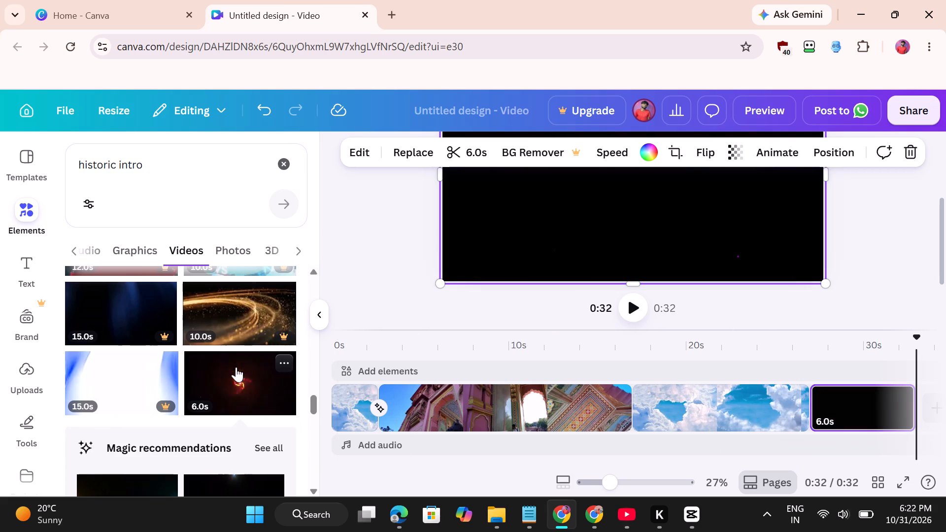
# Run the related search Historical and insert the 25.0 s aerial amphitheatre clip between the intro cloud clip and the palace clip.
pyautogui.scroll(-3, 236, 367)
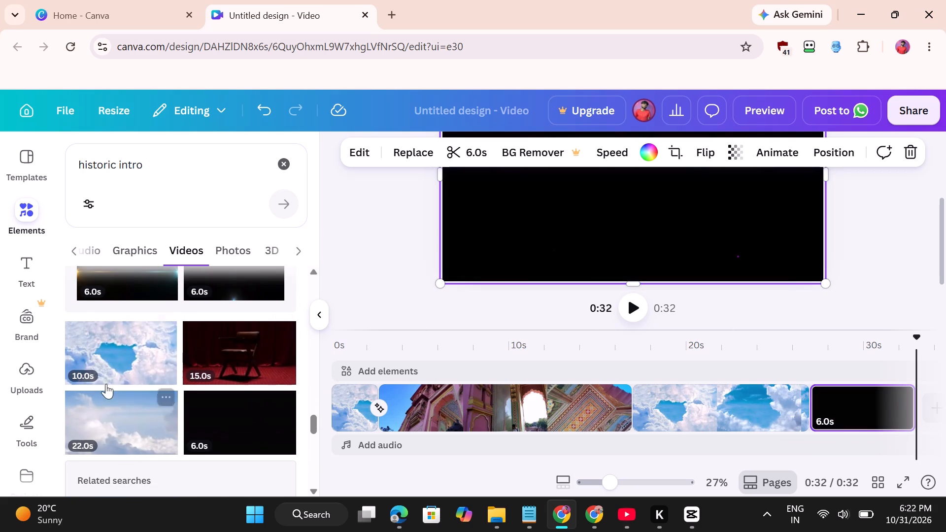
pyautogui.scroll(-8, 106, 384)
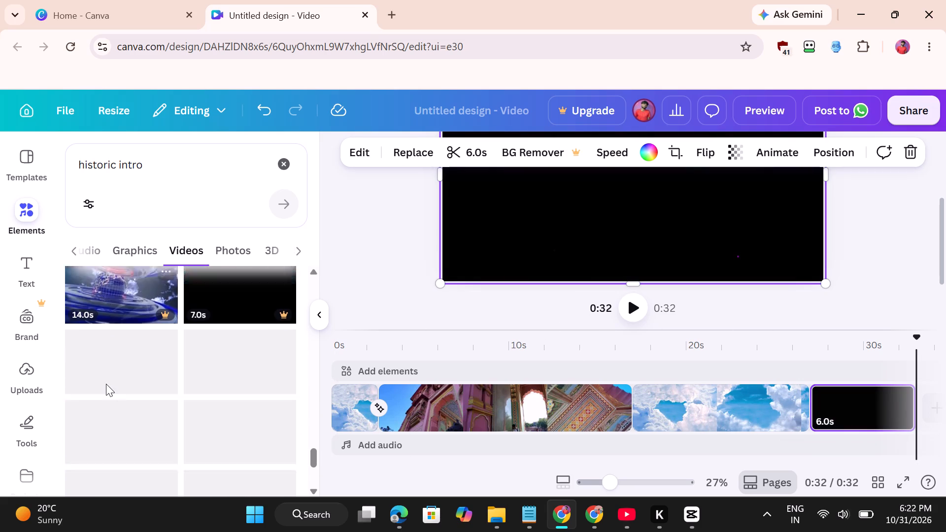
pyautogui.scroll(4, 106, 384)
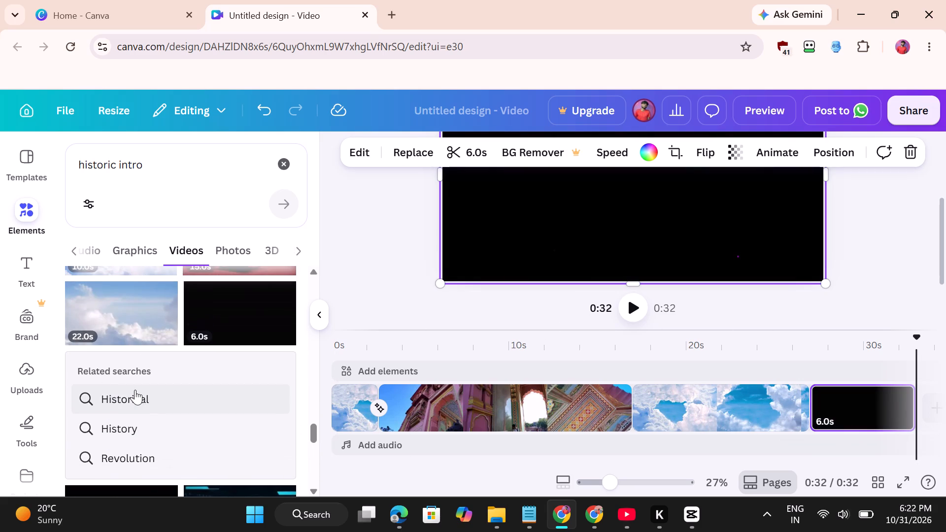
pyautogui.click(135, 390)
pyautogui.scroll(-1, 203, 360)
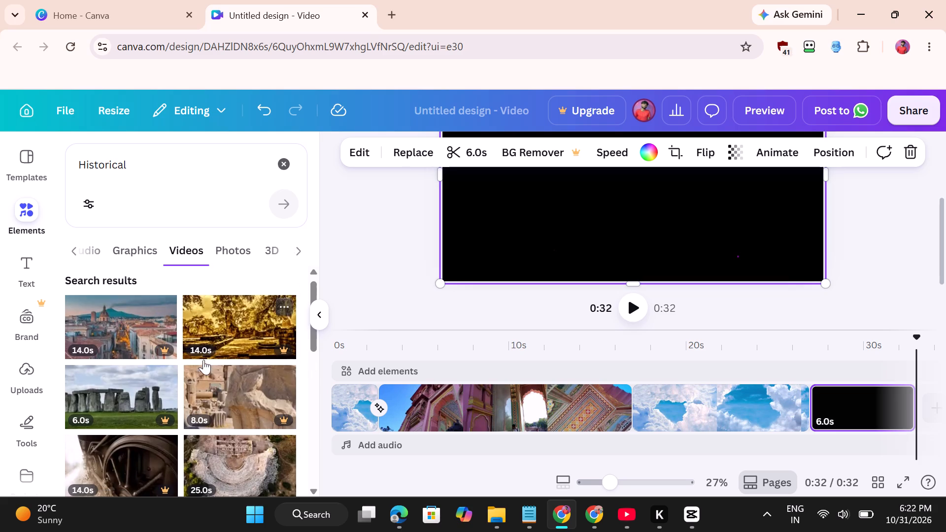
pyautogui.scroll(-1, 203, 360)
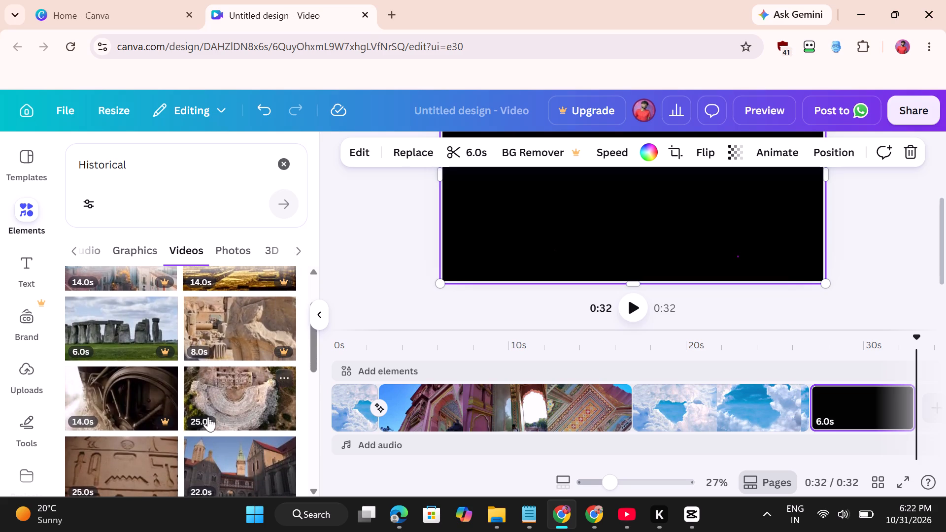
pyautogui.moveTo(205, 394); pyautogui.dragTo(370, 405)
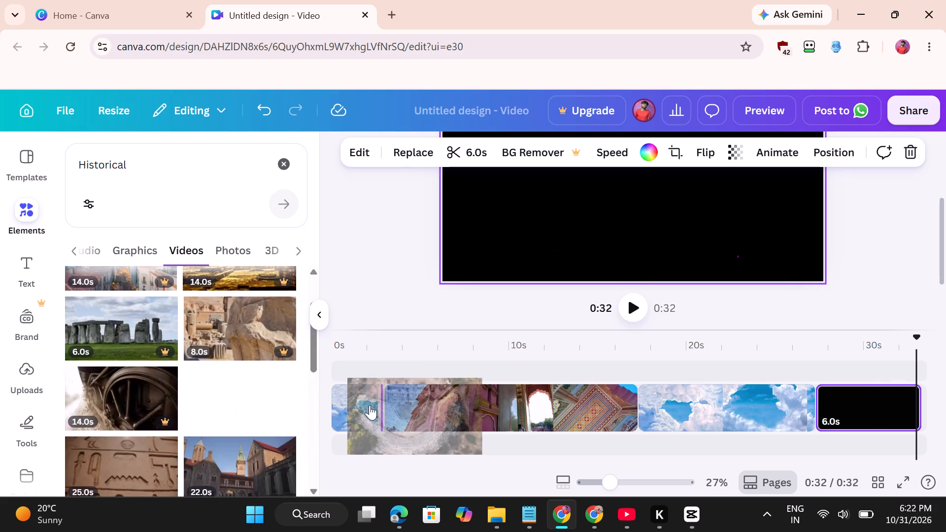
# Review the start of the video from about 2 seconds, checking the aerial ruins clip up to about 12 seconds.
pyautogui.click(369, 355)
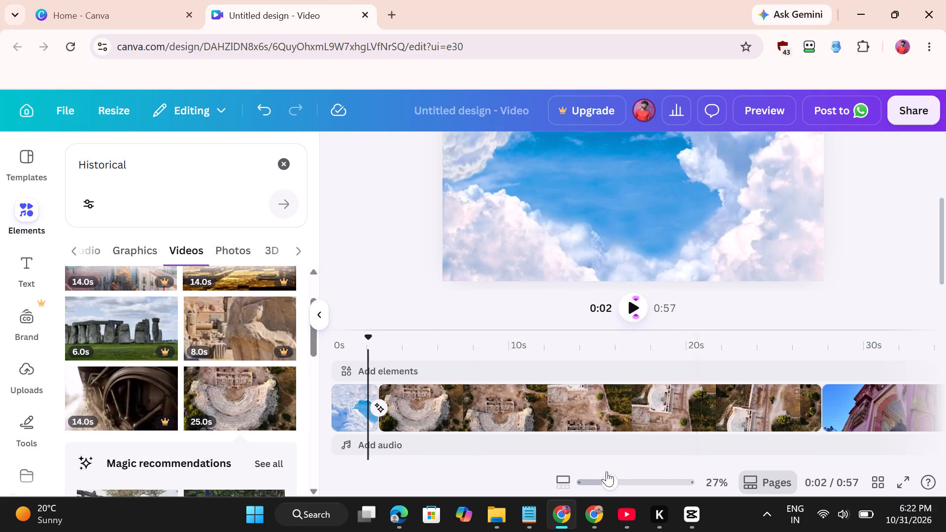
pyautogui.click(595, 480)
pyautogui.click(595, 480)
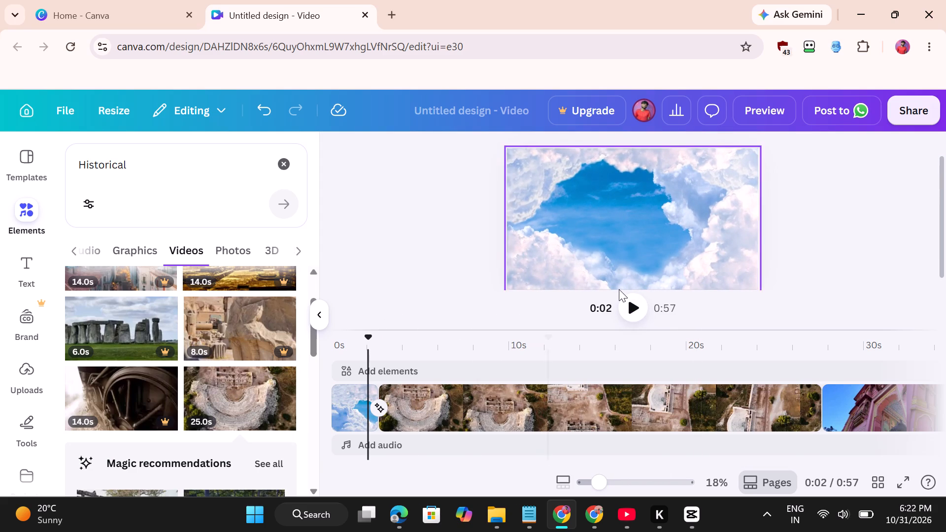
pyautogui.click(638, 296)
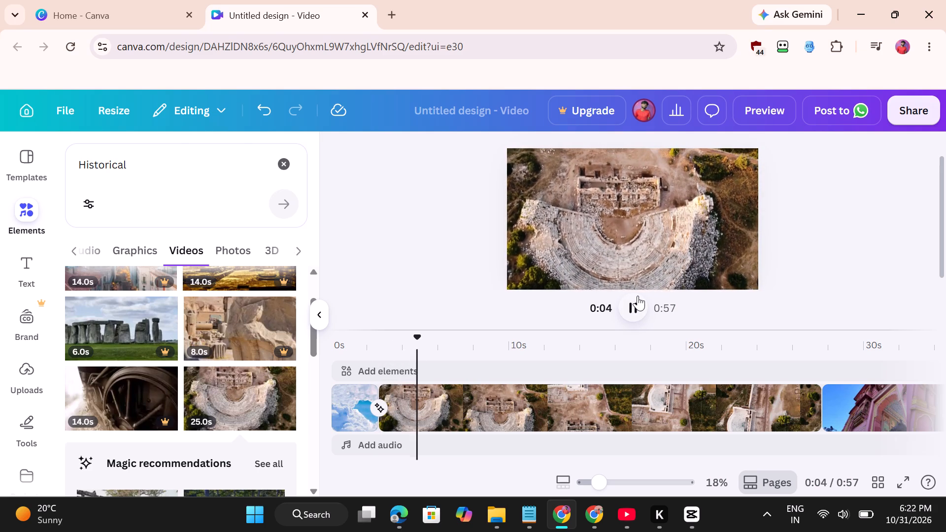
pyautogui.click(486, 393)
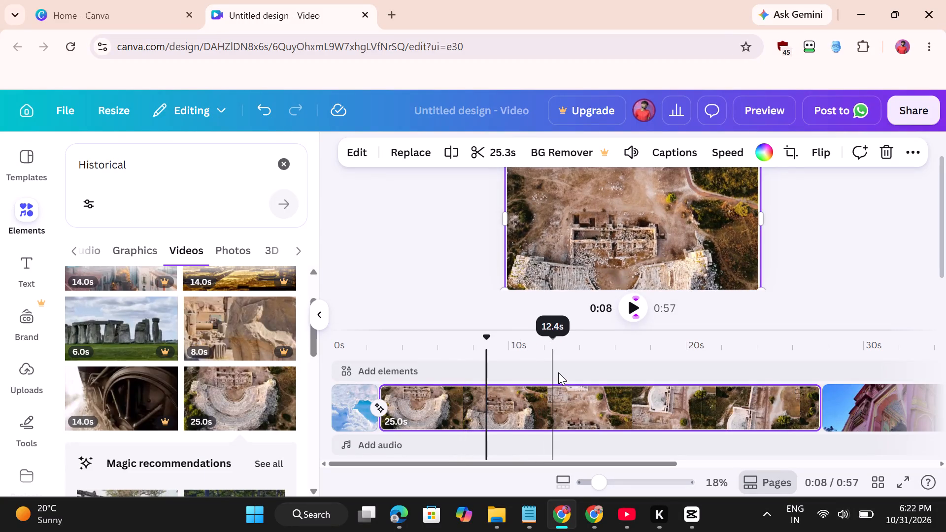
pyautogui.click(558, 372)
pyautogui.moveTo(558, 372); pyautogui.dragTo(657, 396)
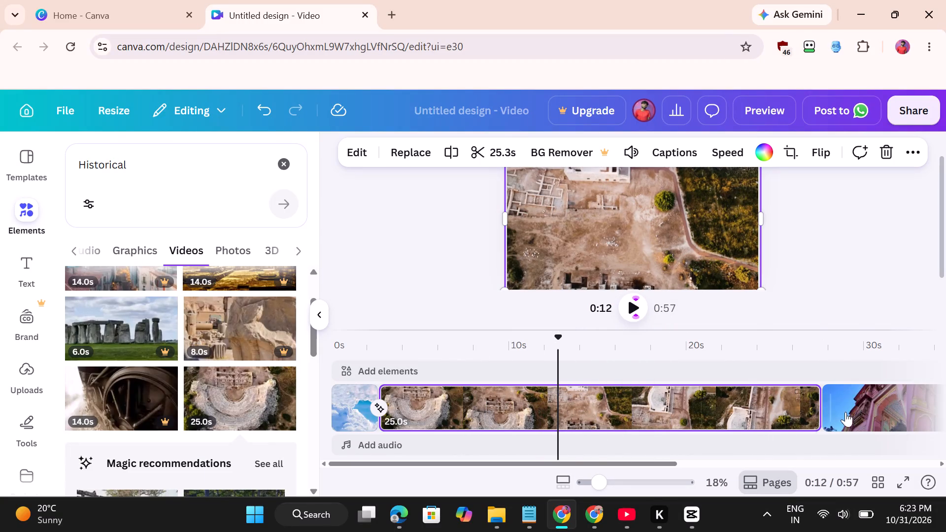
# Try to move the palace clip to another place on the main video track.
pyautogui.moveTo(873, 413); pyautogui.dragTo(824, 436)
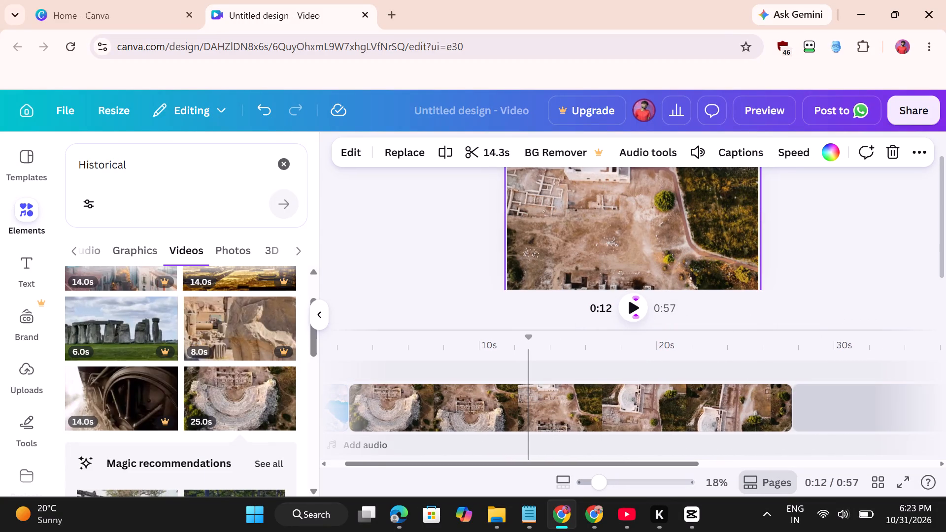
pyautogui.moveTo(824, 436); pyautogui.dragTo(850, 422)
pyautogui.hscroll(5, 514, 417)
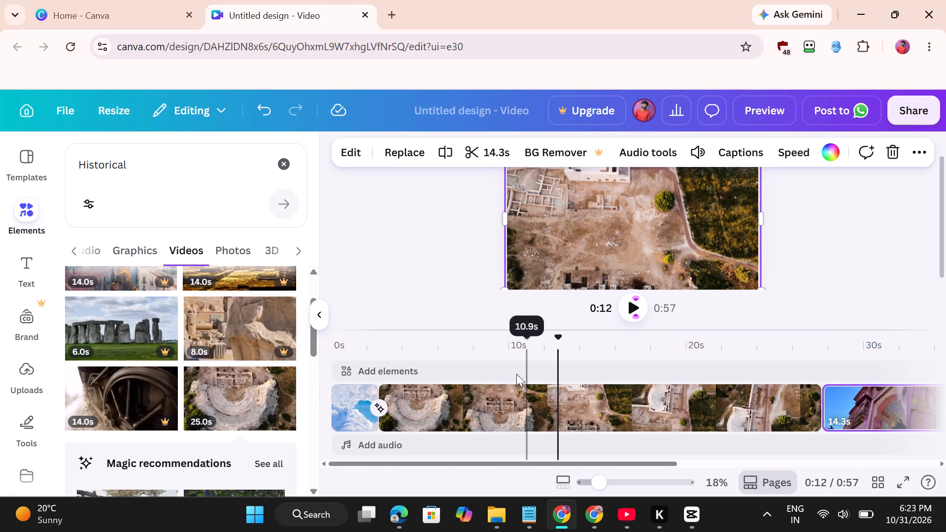
# Add the free parchment scroll graphic from the Historical graphics as an overlay at the start of the timeline.
pyautogui.click(407, 364)
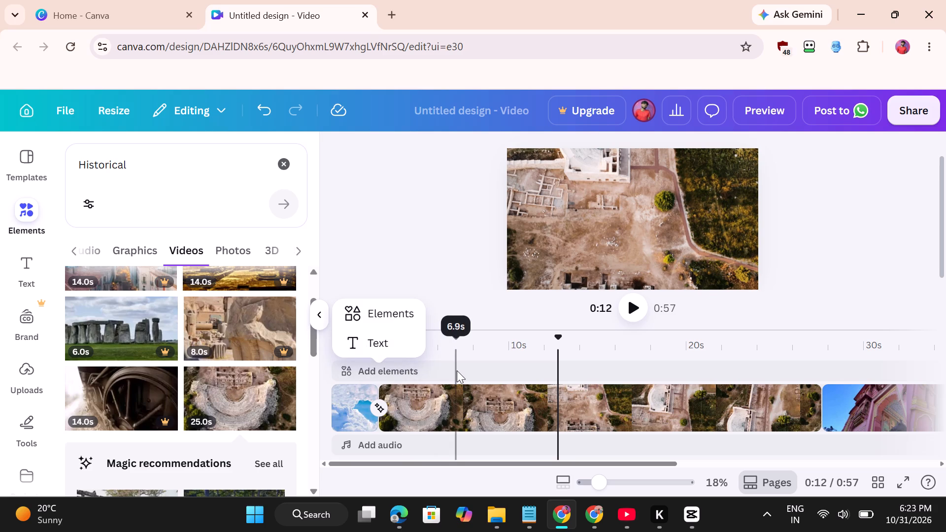
pyautogui.click(457, 370)
pyautogui.click(391, 352)
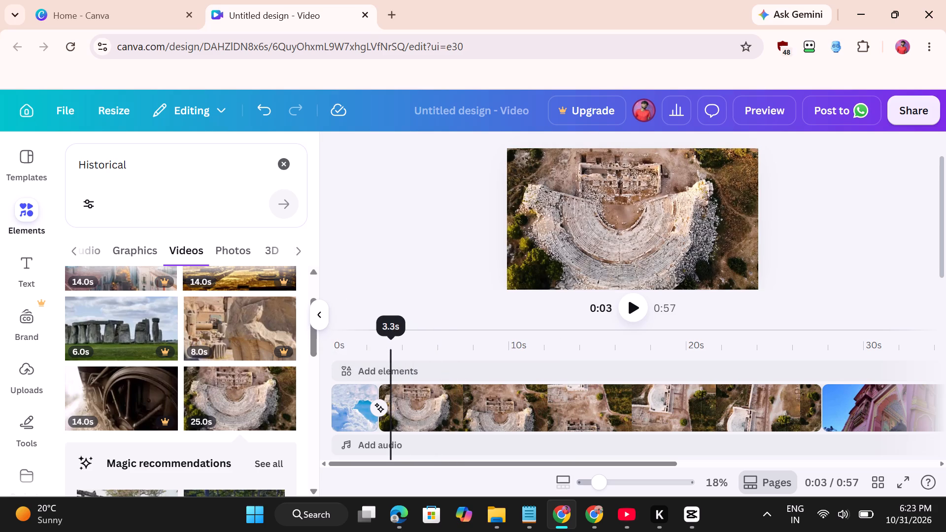
pyautogui.click(358, 354)
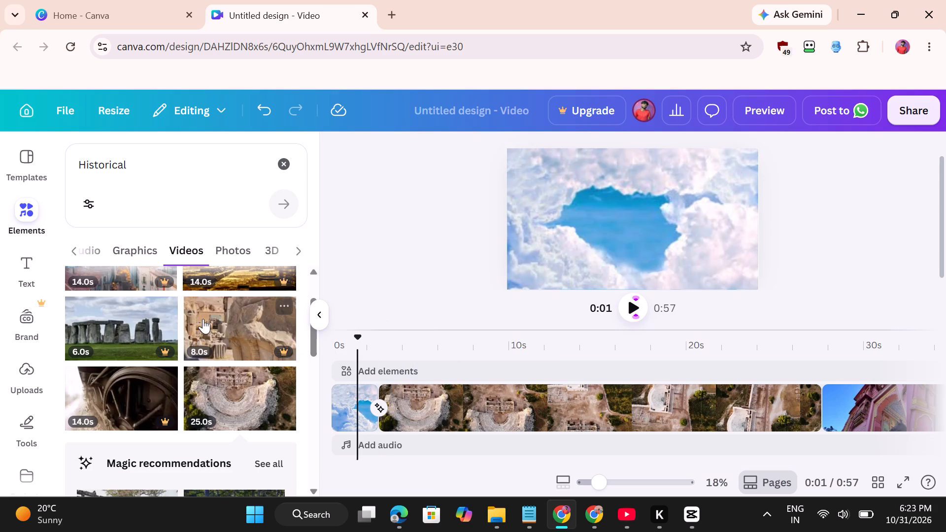
pyautogui.scroll(7, 203, 319)
pyautogui.click(119, 250)
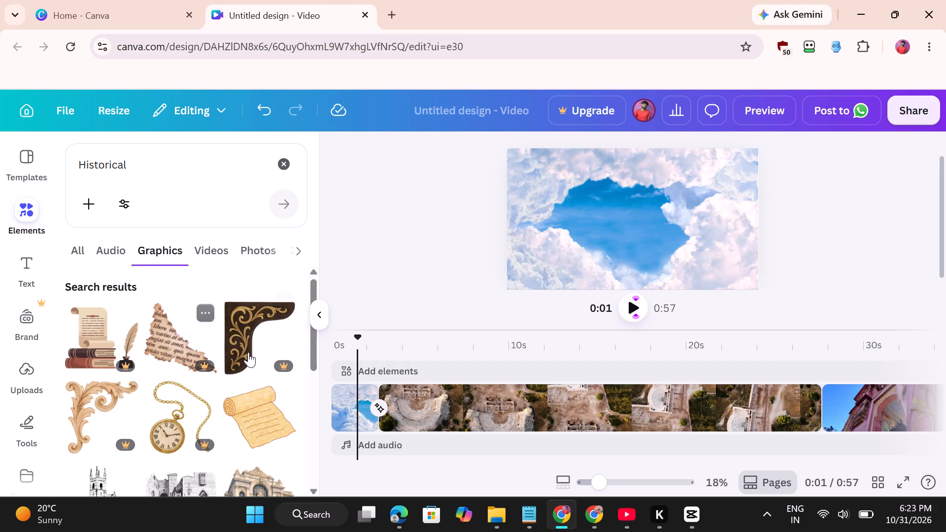
pyautogui.moveTo(253, 420); pyautogui.dragTo(380, 390)
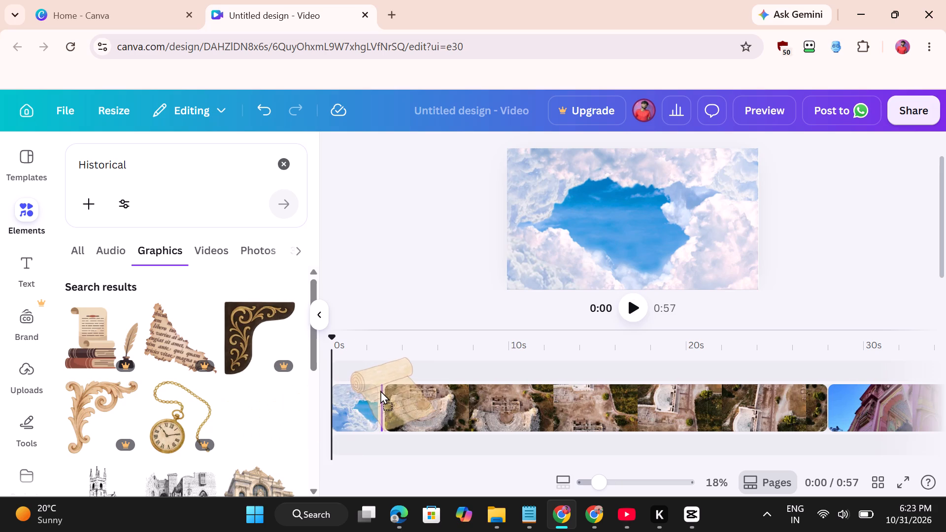
pyautogui.moveTo(380, 390); pyautogui.dragTo(359, 378)
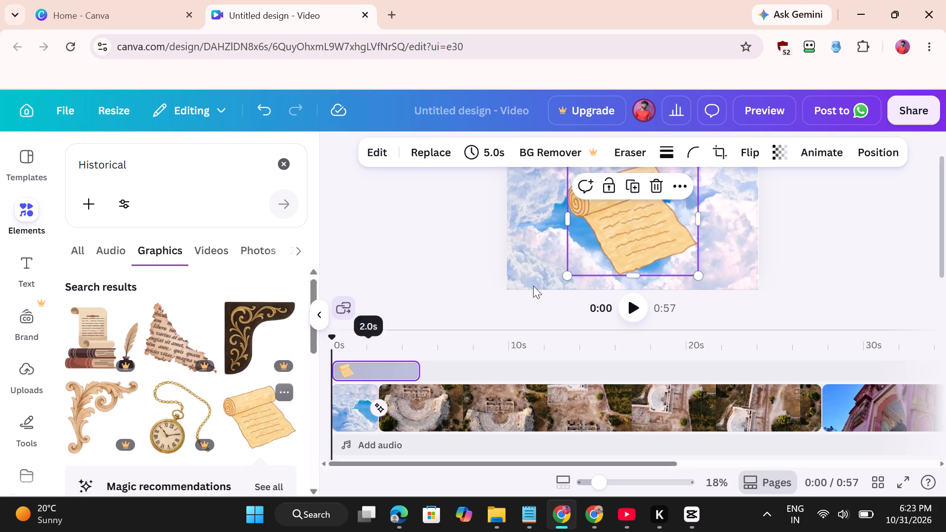
# Shrink the parchment scroll graphic to about 700 by 600 and place it slightly left of centre over the cloud opening.
pyautogui.moveTo(695, 278); pyautogui.dragTo(642, 257)
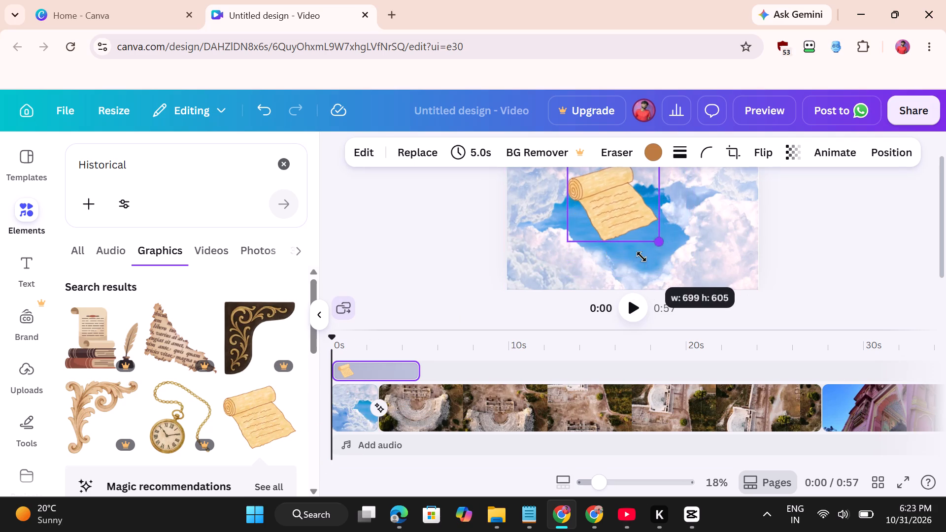
pyautogui.moveTo(612, 200); pyautogui.dragTo(585, 250)
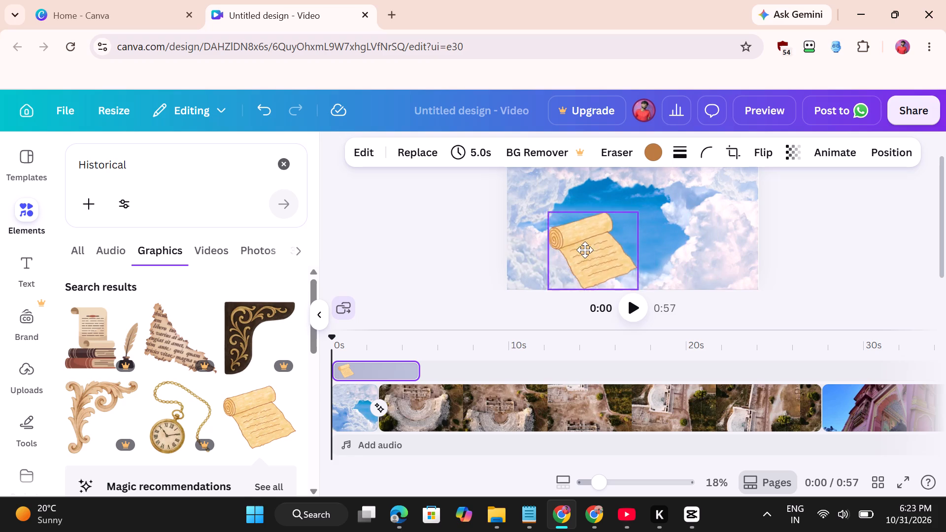
pyautogui.moveTo(585, 250); pyautogui.dragTo(607, 215)
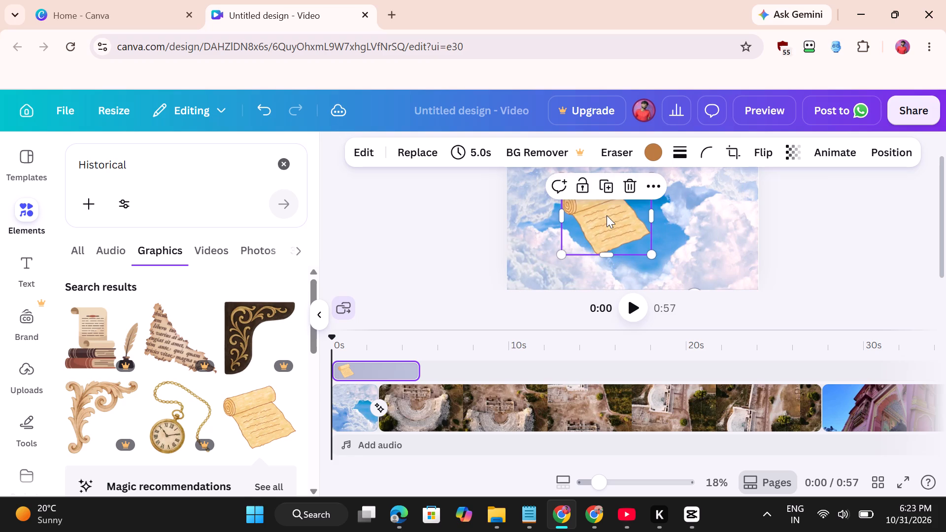
# Look through the Image to Video and image editing options for the parchment scroll, including style match, filters and shadows.
pyautogui.click(840, 148)
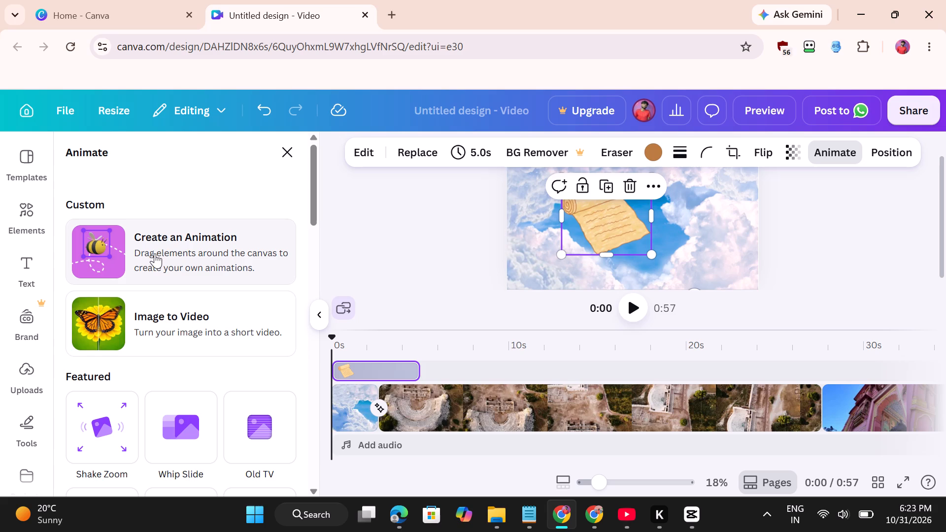
pyautogui.click(123, 330)
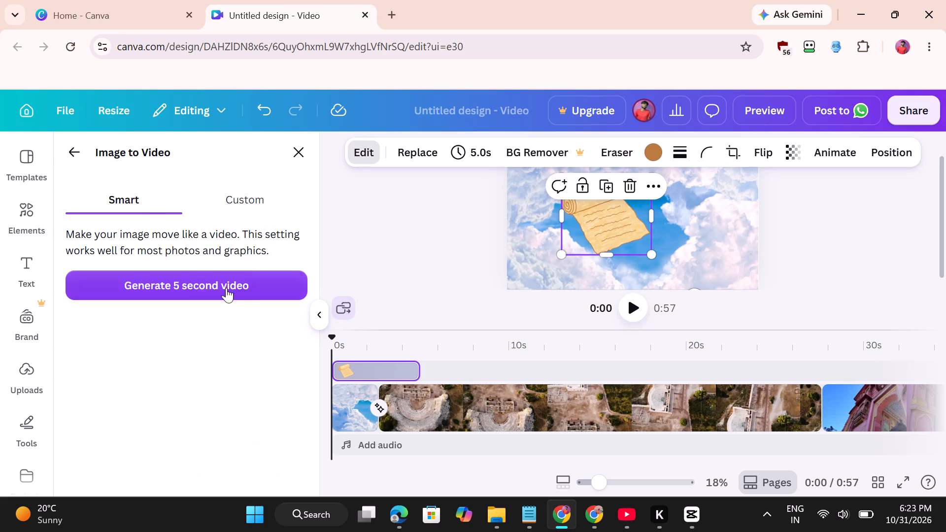
pyautogui.click(77, 157)
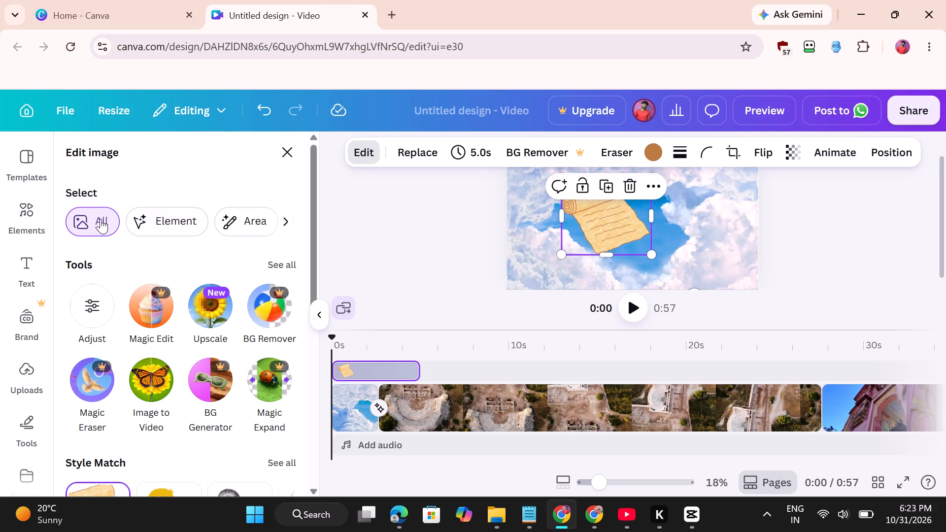
pyautogui.scroll(-2, 108, 348)
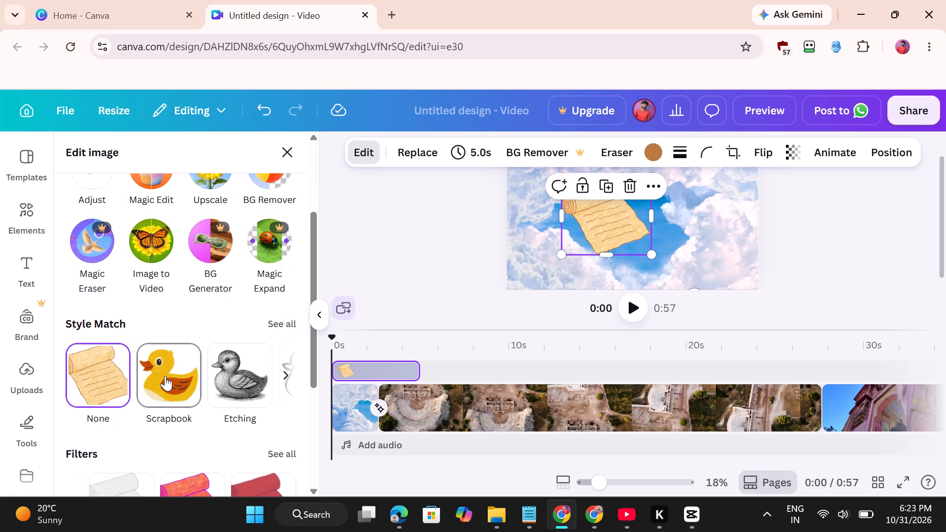
pyautogui.moveTo(165, 376); pyautogui.dragTo(487, 402)
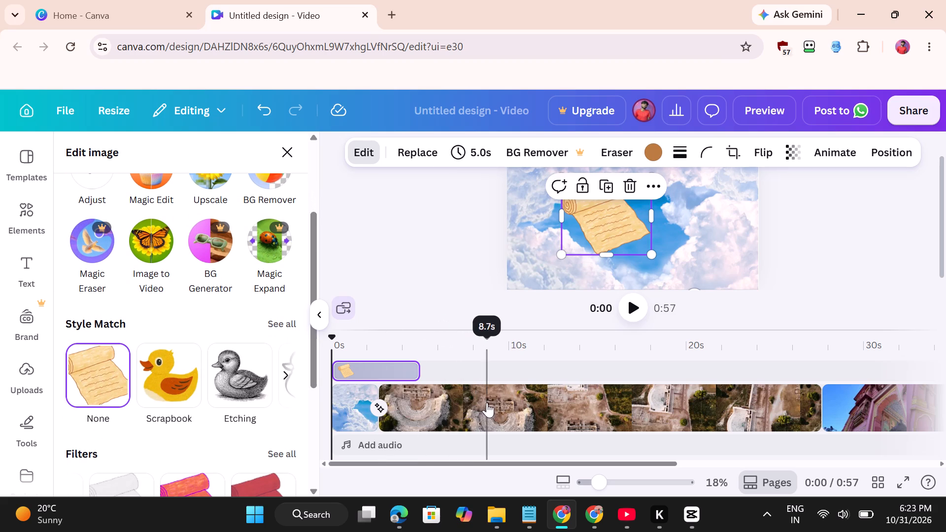
pyautogui.moveTo(180, 387); pyautogui.dragTo(497, 348)
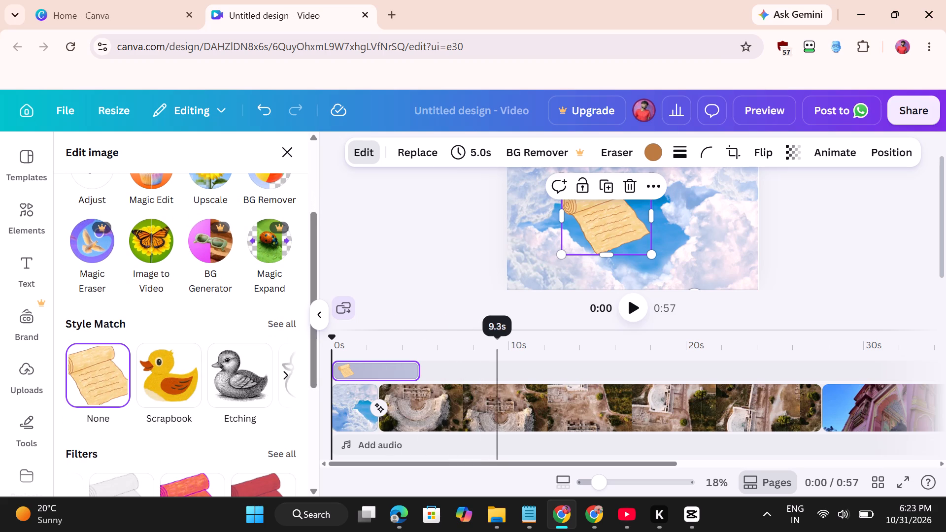
pyautogui.moveTo(497, 348); pyautogui.dragTo(487, 352)
pyautogui.scroll(4, 184, 246)
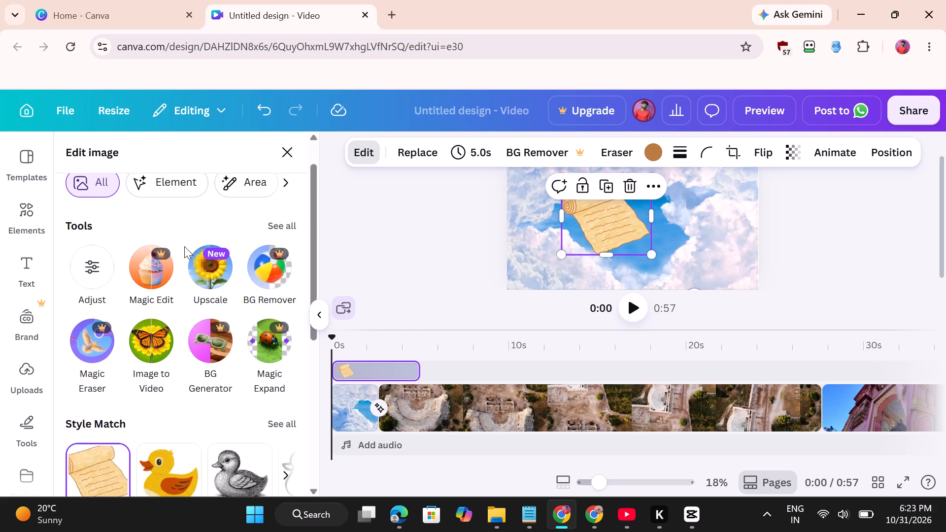
pyautogui.scroll(1, 184, 246)
pyautogui.scroll(-4, 227, 329)
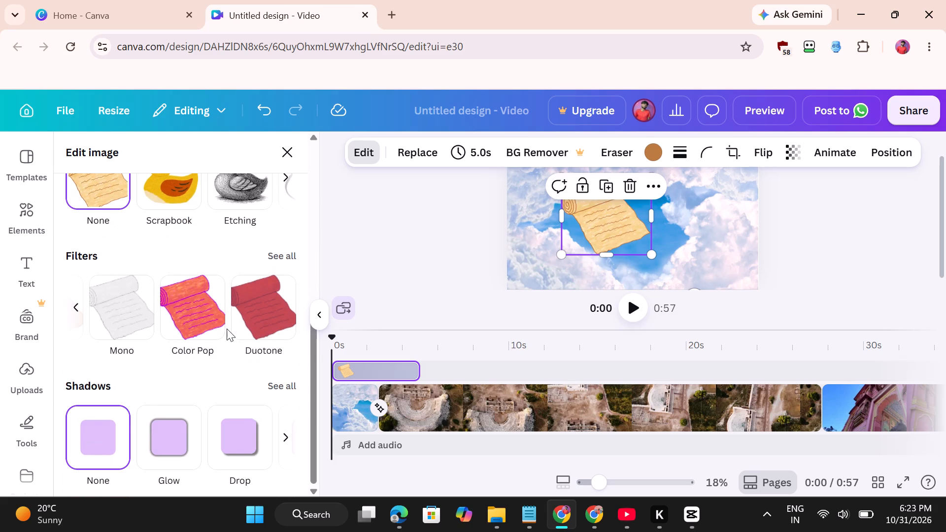
pyautogui.scroll(-2, 227, 329)
pyautogui.scroll(2, 165, 325)
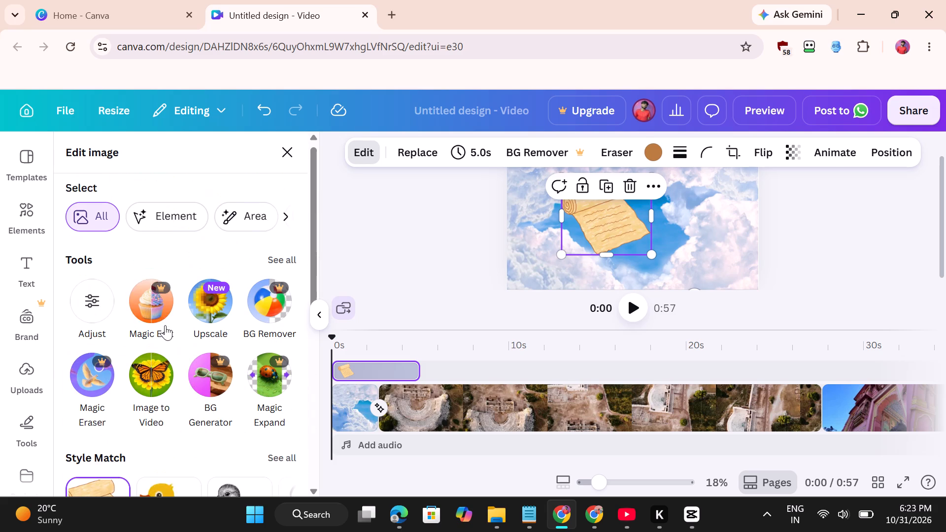
pyautogui.click(286, 150)
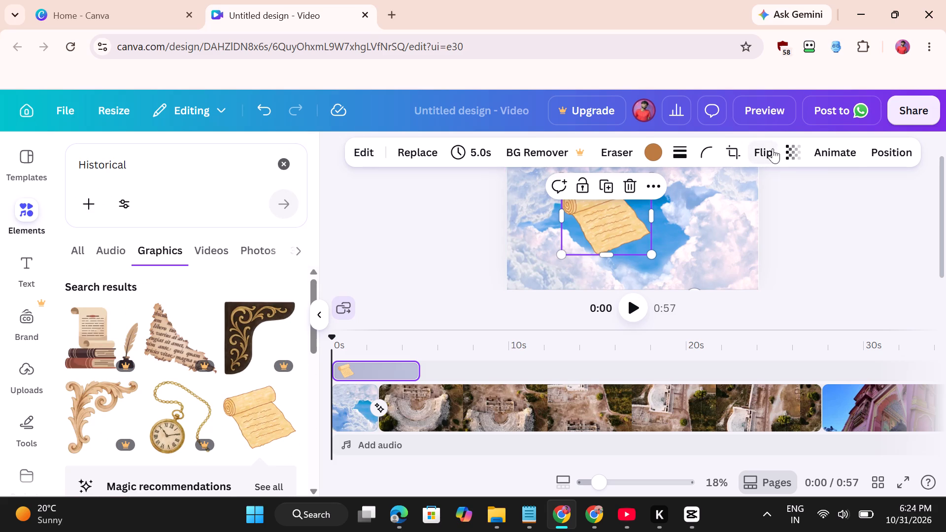
# Create a custom animation path for the parchment scroll, looping through the frame's right side, back over the top and ending at lower left.
pyautogui.click(847, 153)
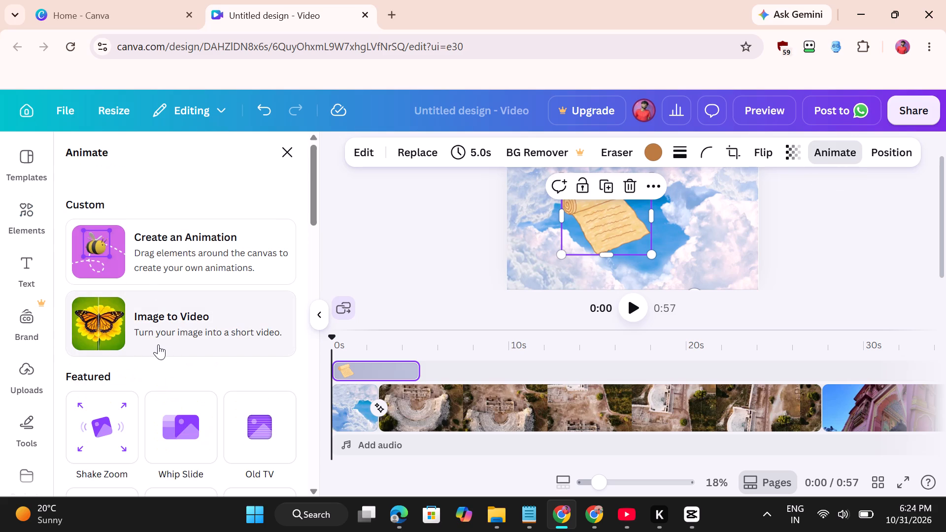
pyautogui.click(144, 256)
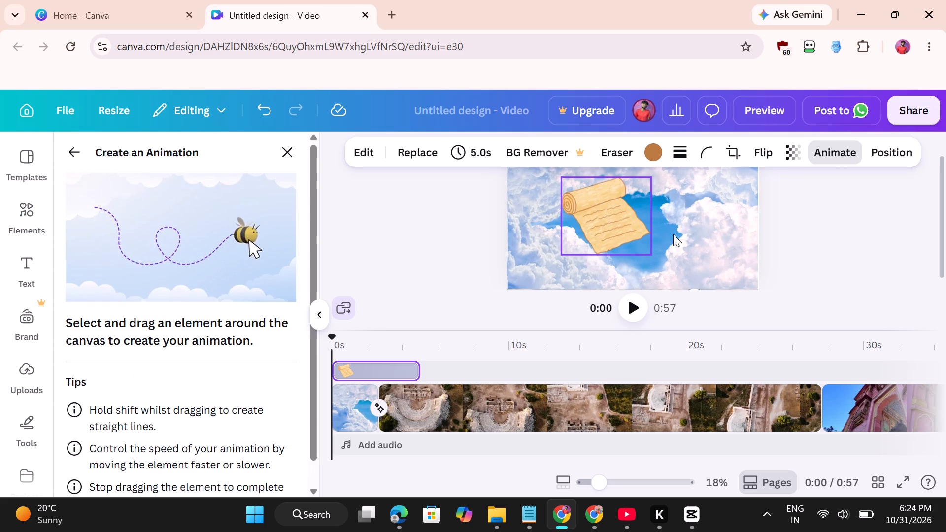
pyautogui.moveTo(608, 208); pyautogui.dragTo(682, 196)
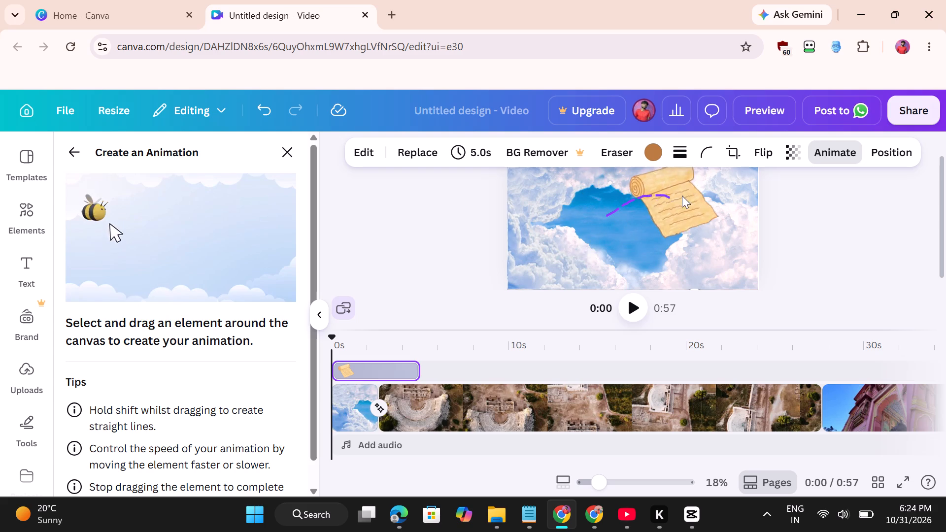
pyautogui.moveTo(682, 196); pyautogui.dragTo(631, 155)
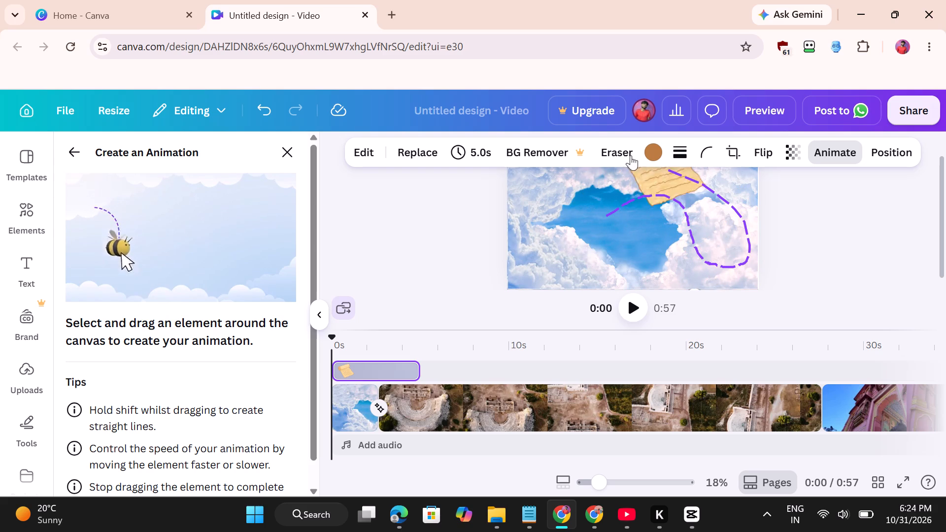
pyautogui.moveTo(631, 155); pyautogui.dragTo(553, 248)
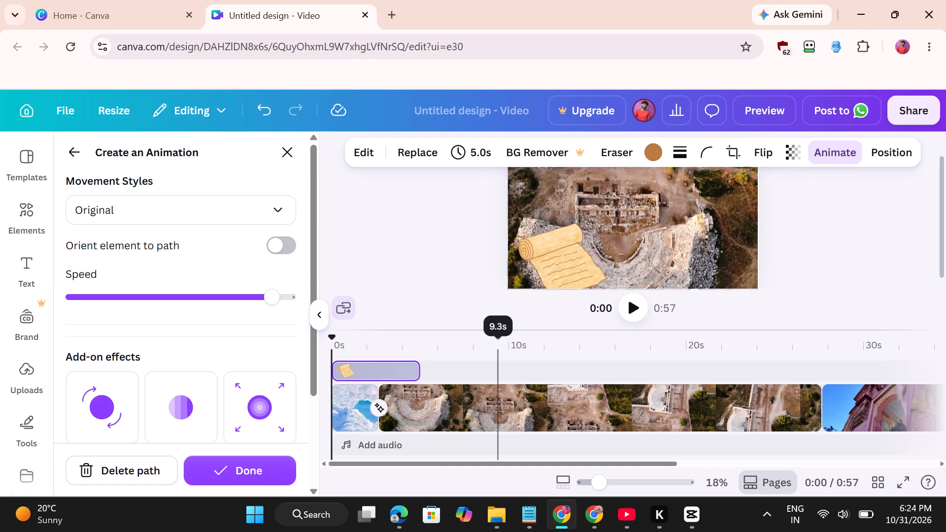
pyautogui.click(228, 465)
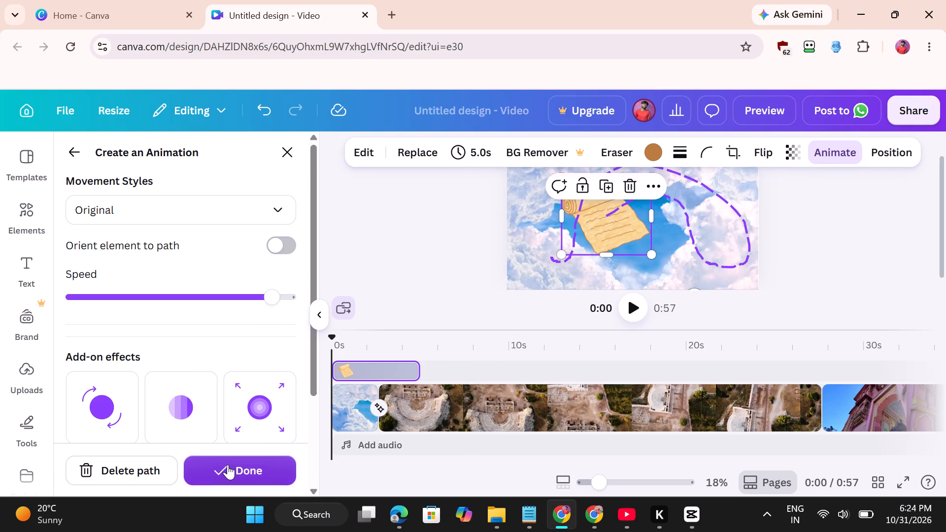
# Add the free globe, map and column graphic from the Historical graphics to the overlay track just after the parchment scroll.
pyautogui.scroll(-1, 209, 350)
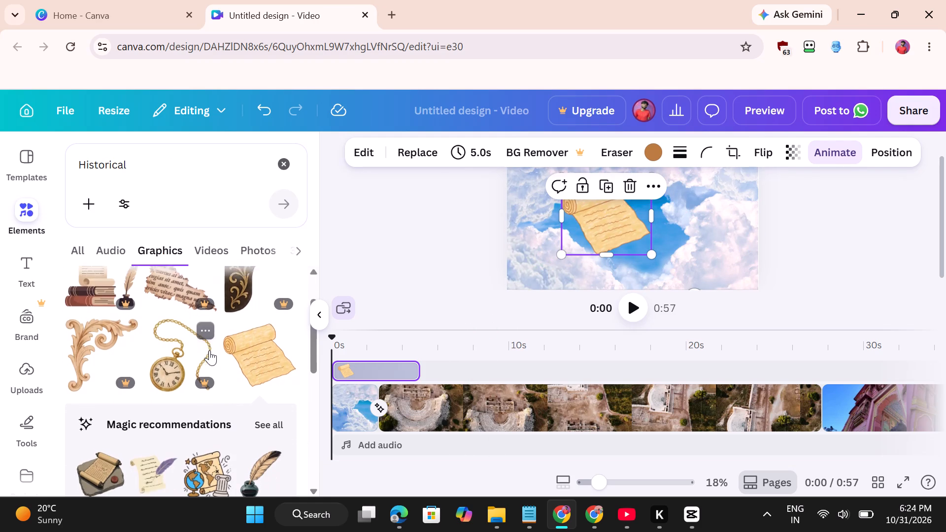
pyautogui.scroll(-2, 209, 350)
pyautogui.hscroll(1, 209, 350)
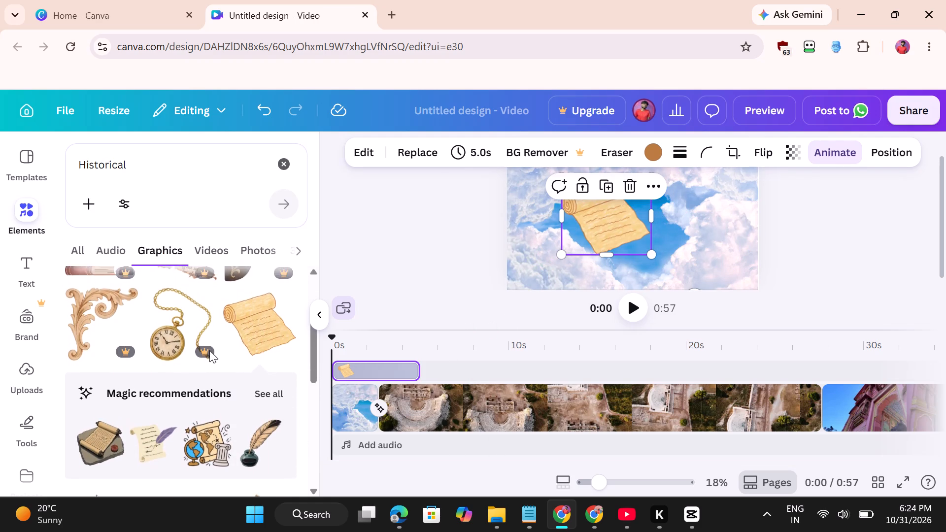
pyautogui.hscroll(1, 209, 350)
pyautogui.scroll(1, 209, 350)
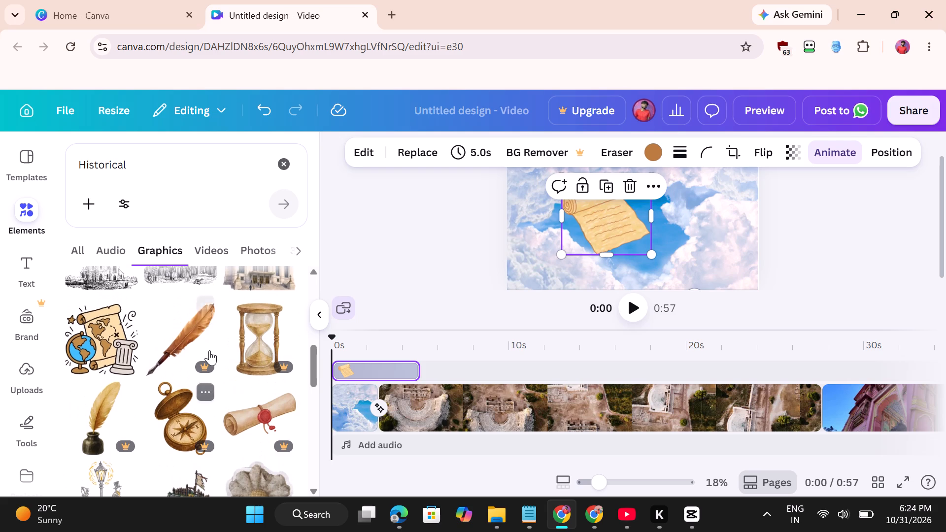
pyautogui.scroll(1, 209, 350)
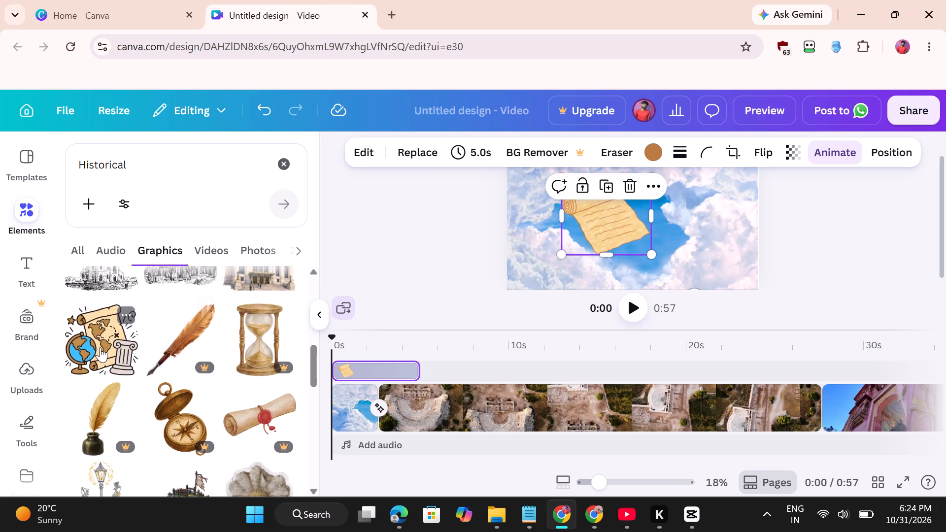
pyautogui.moveTo(100, 347); pyautogui.dragTo(453, 377)
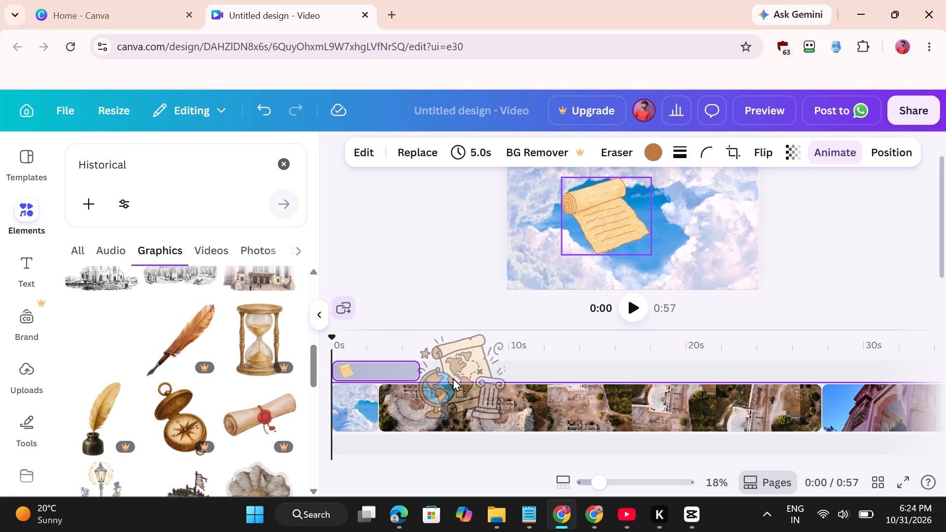
pyautogui.moveTo(453, 377); pyautogui.dragTo(460, 370)
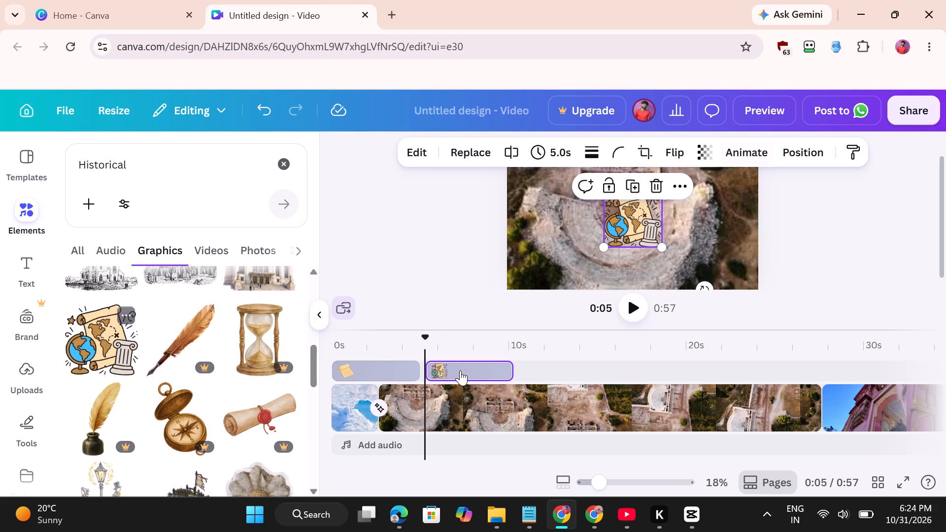
# Extend the start of the globe and map overlay to meet the end of the scroll, for a 5.2-second duration.
pyautogui.click(429, 374)
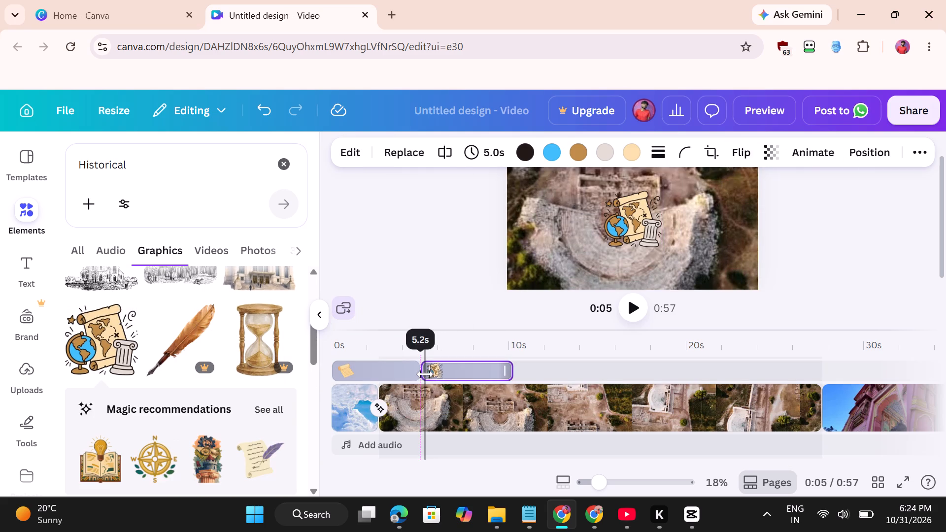
pyautogui.click(898, 153)
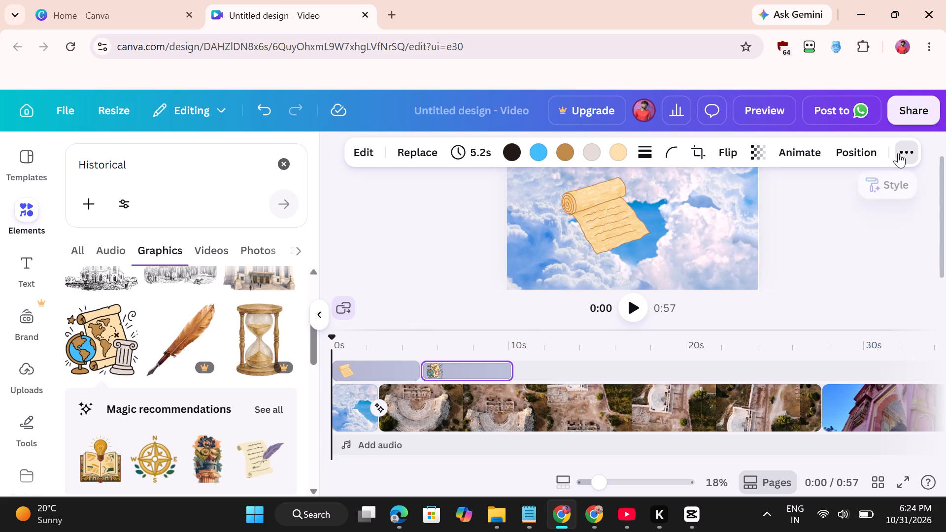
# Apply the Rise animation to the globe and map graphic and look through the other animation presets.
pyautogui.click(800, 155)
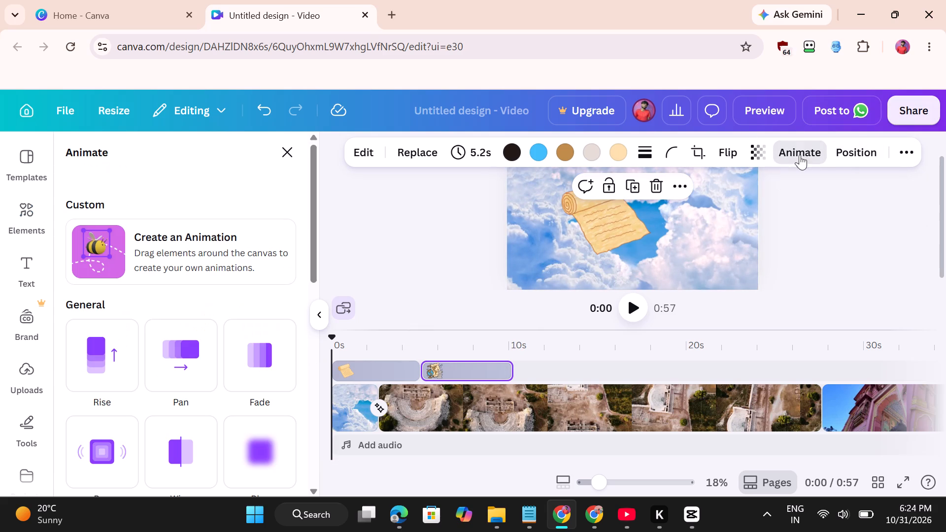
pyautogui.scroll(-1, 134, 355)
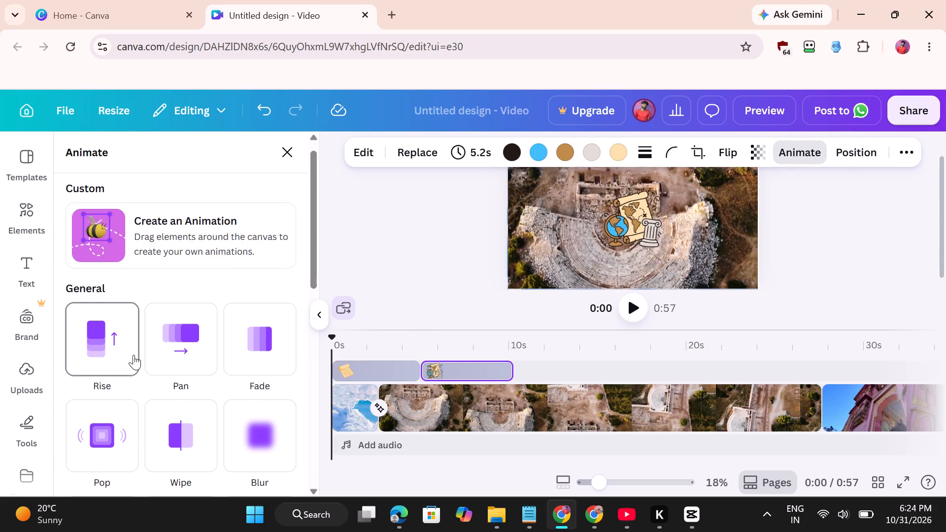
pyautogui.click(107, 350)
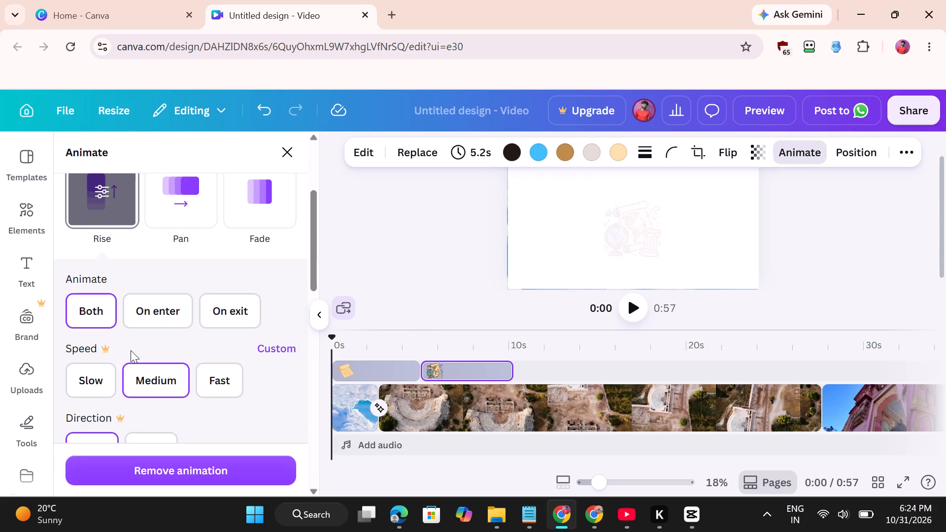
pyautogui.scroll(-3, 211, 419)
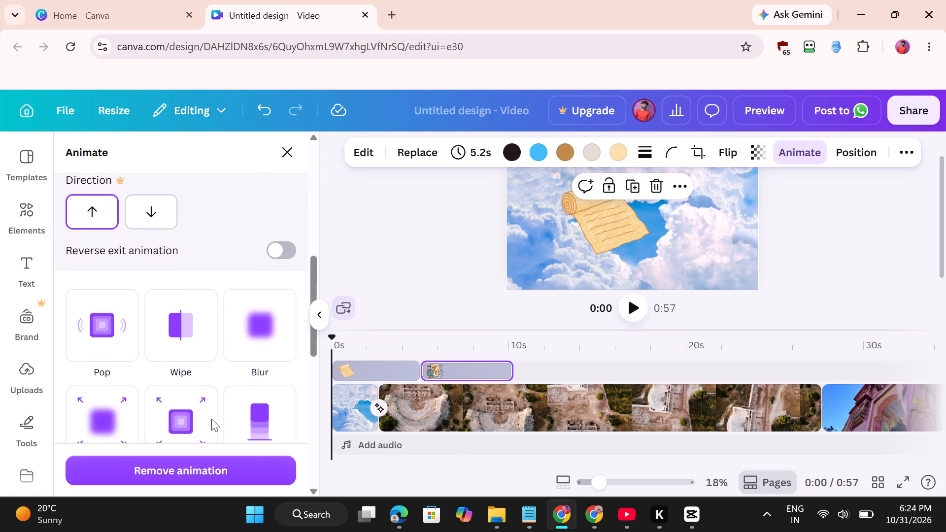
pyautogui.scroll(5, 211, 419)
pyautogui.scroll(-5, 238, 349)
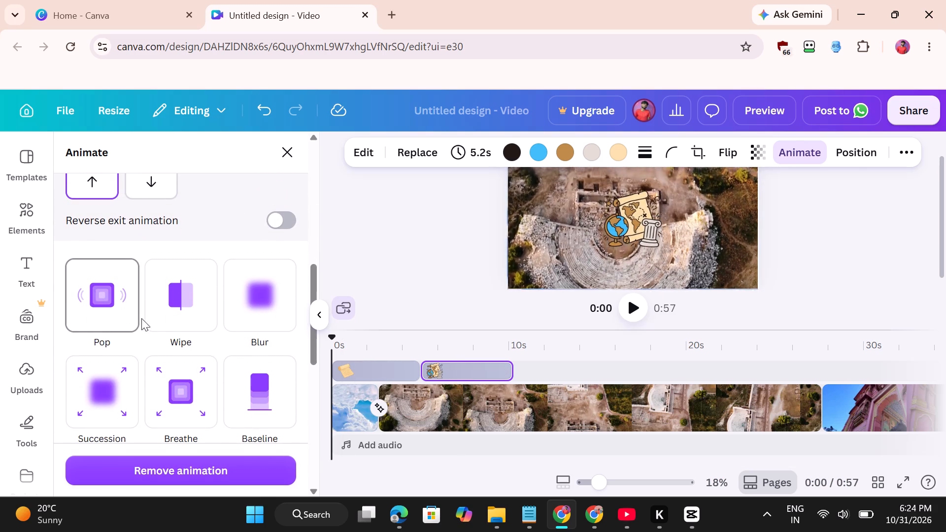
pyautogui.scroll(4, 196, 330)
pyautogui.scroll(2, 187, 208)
# Create a custom animation path for the globe and map graphic, arcing from the frame's centre to its lower right corner.
pyautogui.click(156, 237)
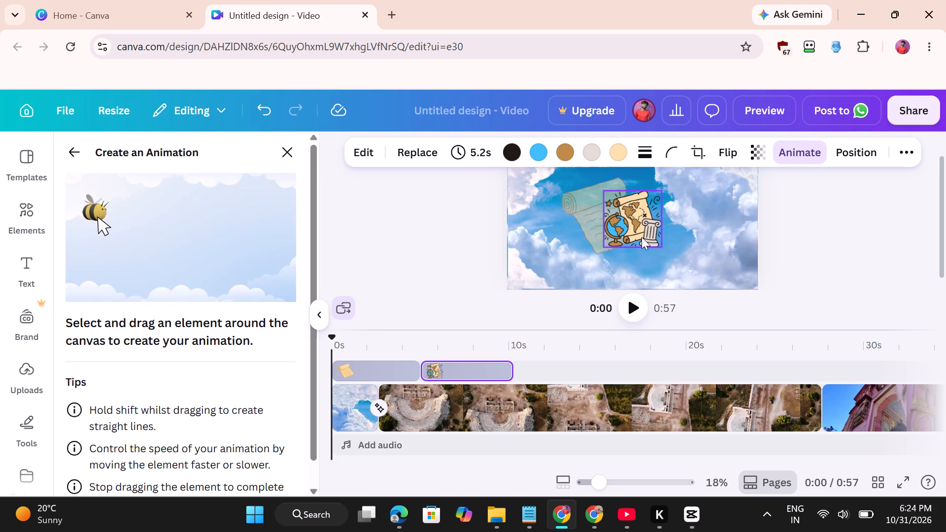
pyautogui.moveTo(620, 218); pyautogui.dragTo(670, 199)
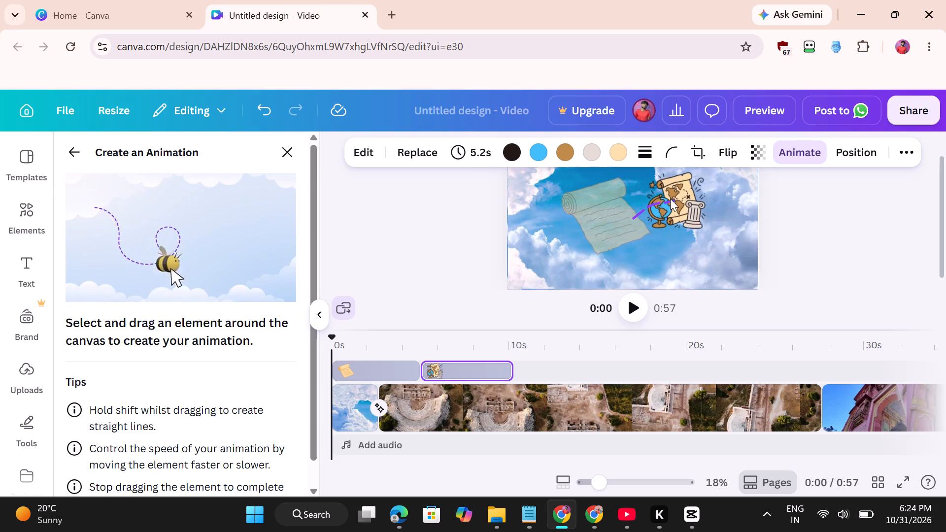
pyautogui.moveTo(670, 199); pyautogui.dragTo(714, 257)
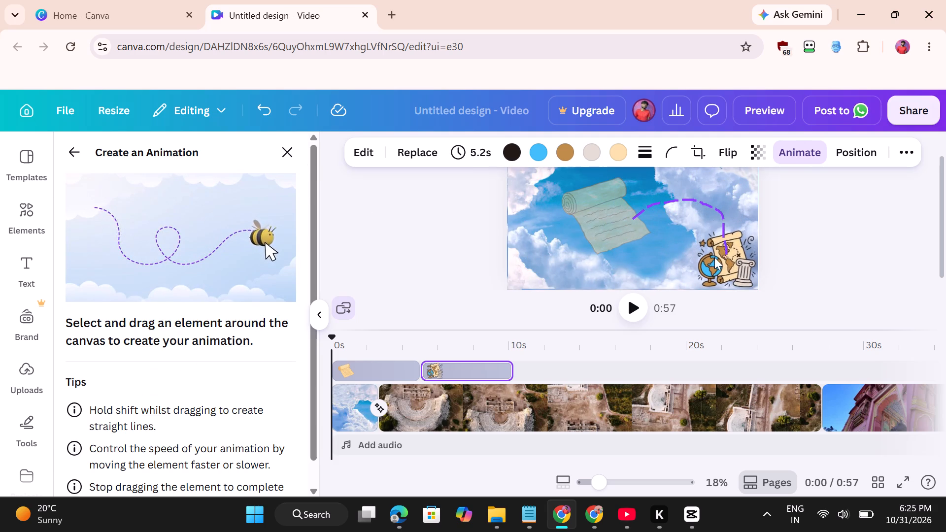
pyautogui.moveTo(714, 257); pyautogui.dragTo(714, 260)
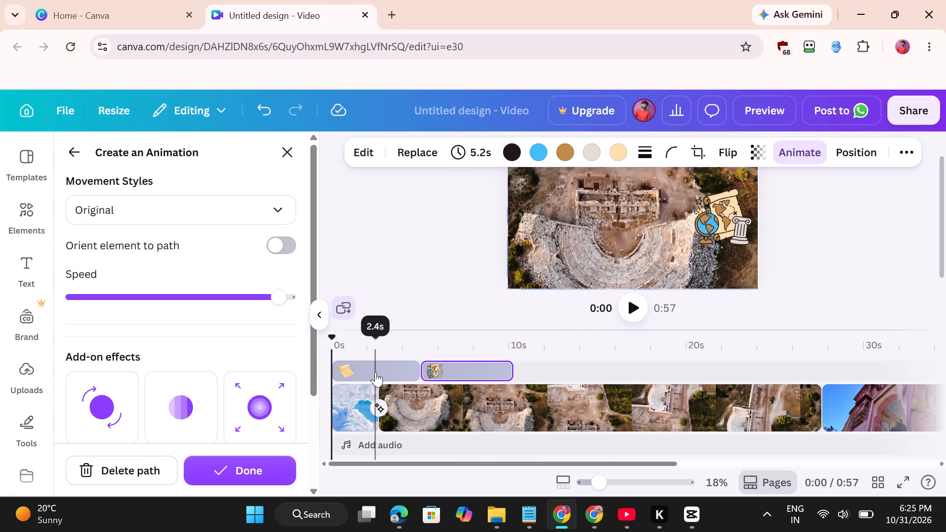
pyautogui.click(244, 462)
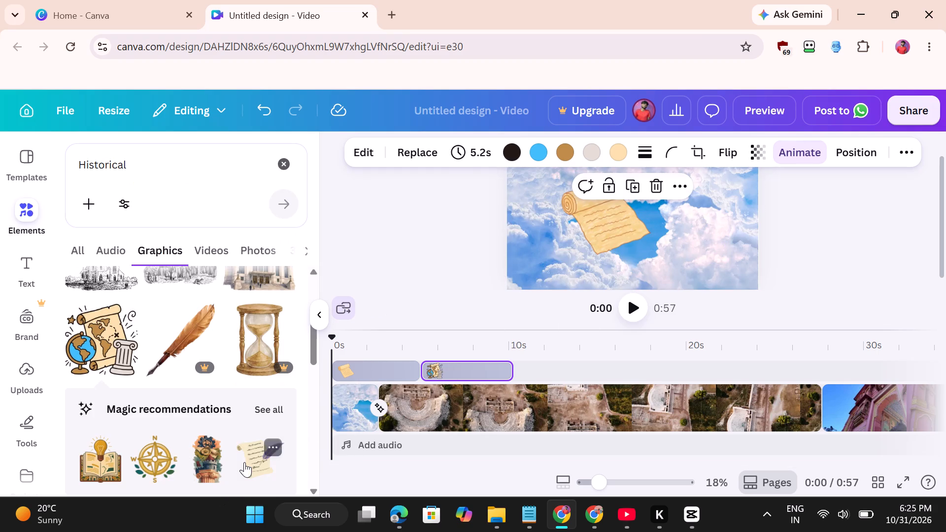
# Add the recommended compass rose graphic to the overlay track directly after the globe and map, and shift it slightly up and right in the frame.
pyautogui.scroll(-3, 227, 357)
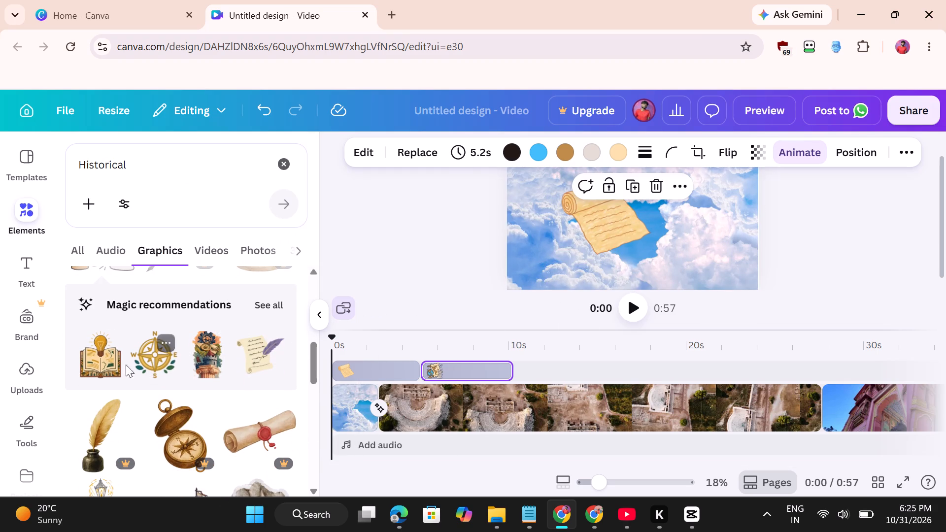
pyautogui.moveTo(152, 360); pyautogui.dragTo(448, 313)
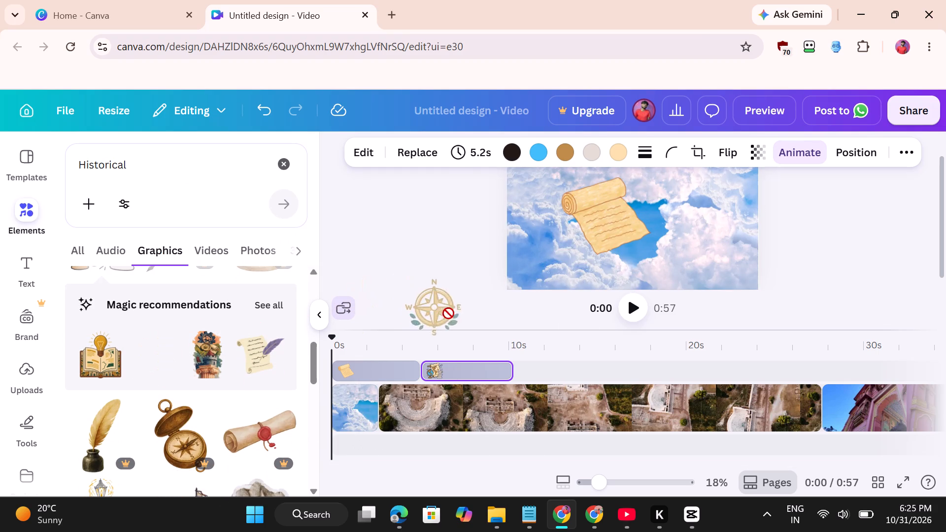
pyautogui.moveTo(448, 313); pyautogui.dragTo(536, 373)
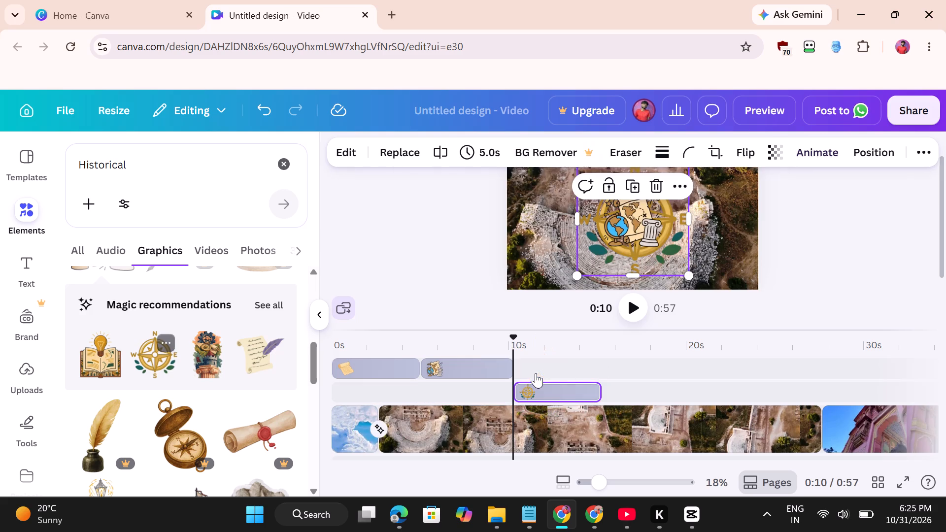
pyautogui.moveTo(555, 387); pyautogui.dragTo(557, 383)
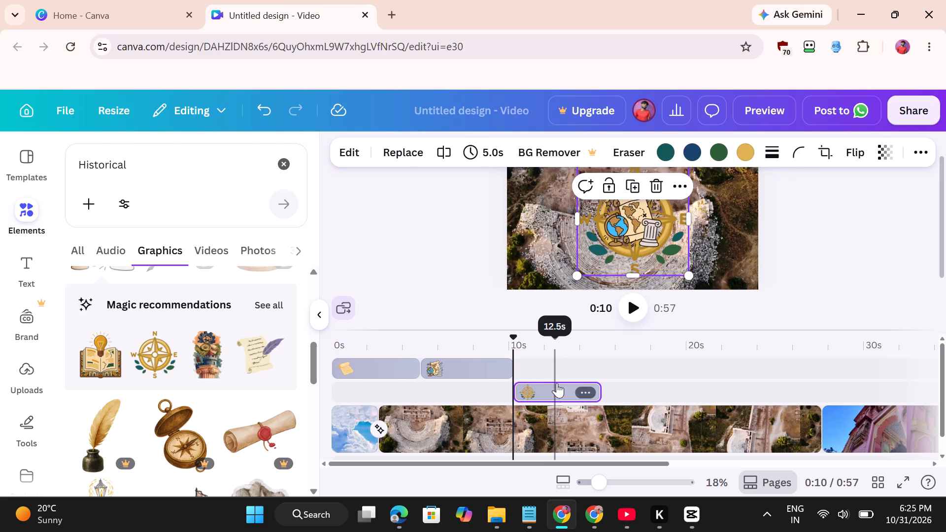
pyautogui.moveTo(557, 383); pyautogui.dragTo(559, 362)
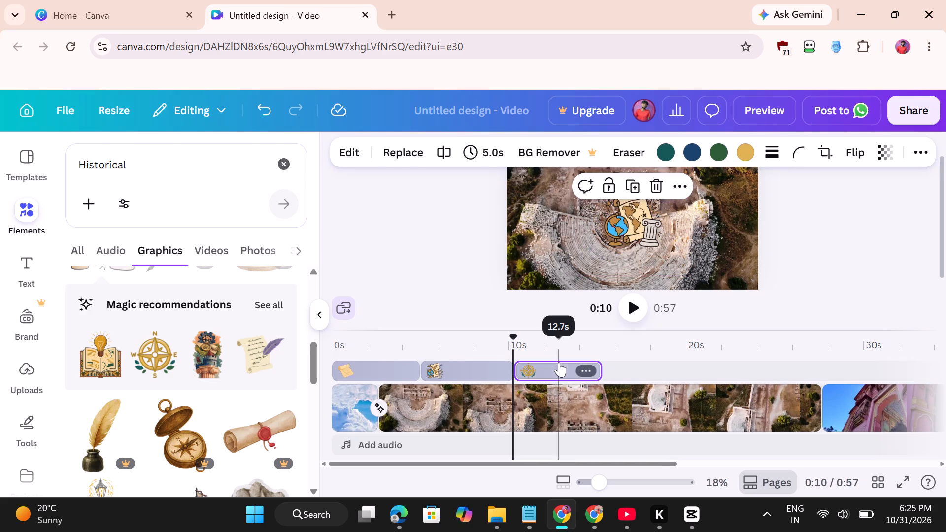
pyautogui.moveTo(652, 233); pyautogui.dragTo(641, 229)
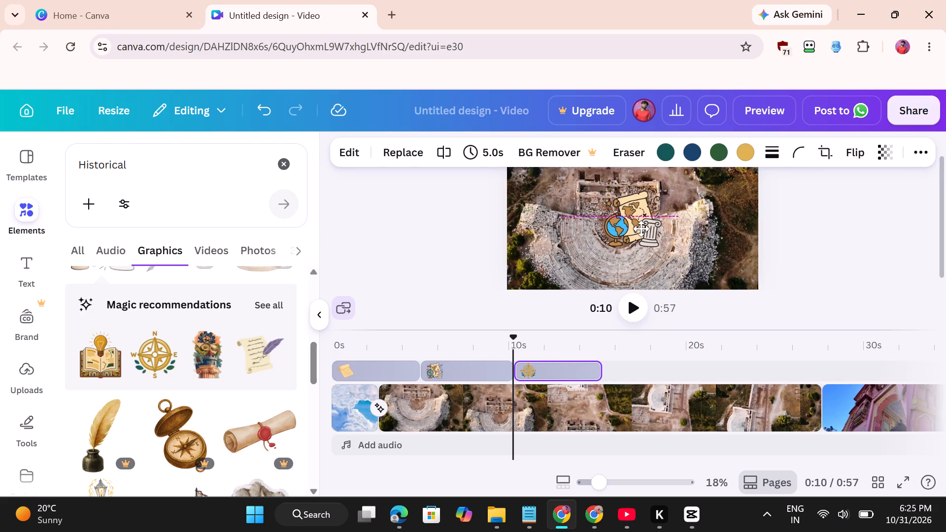
pyautogui.moveTo(641, 229); pyautogui.dragTo(666, 222)
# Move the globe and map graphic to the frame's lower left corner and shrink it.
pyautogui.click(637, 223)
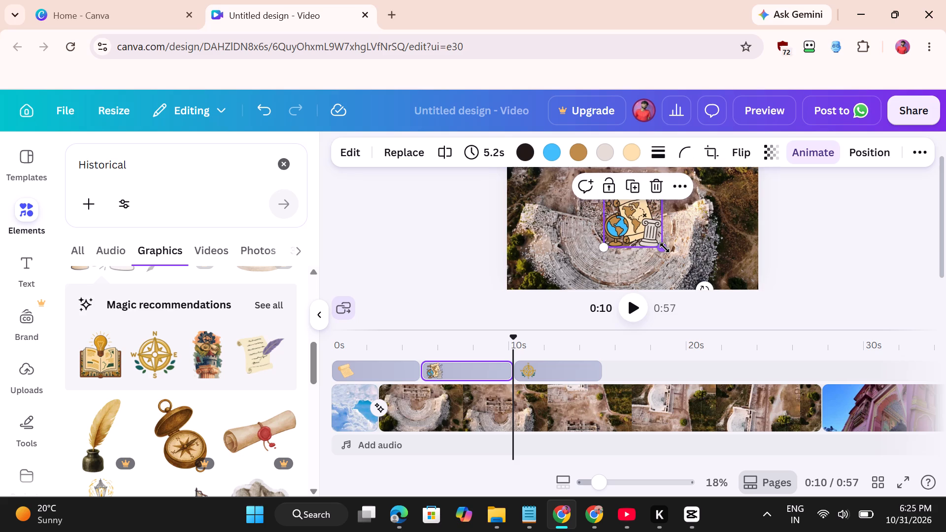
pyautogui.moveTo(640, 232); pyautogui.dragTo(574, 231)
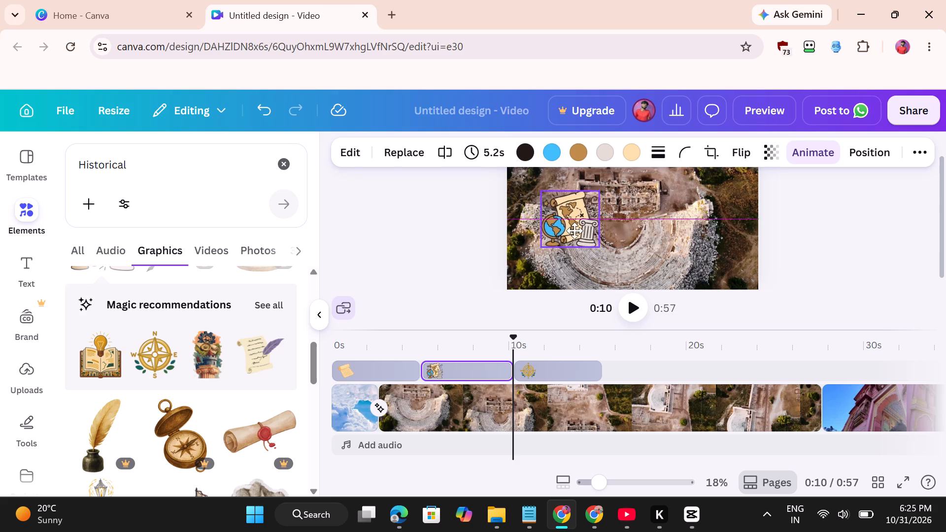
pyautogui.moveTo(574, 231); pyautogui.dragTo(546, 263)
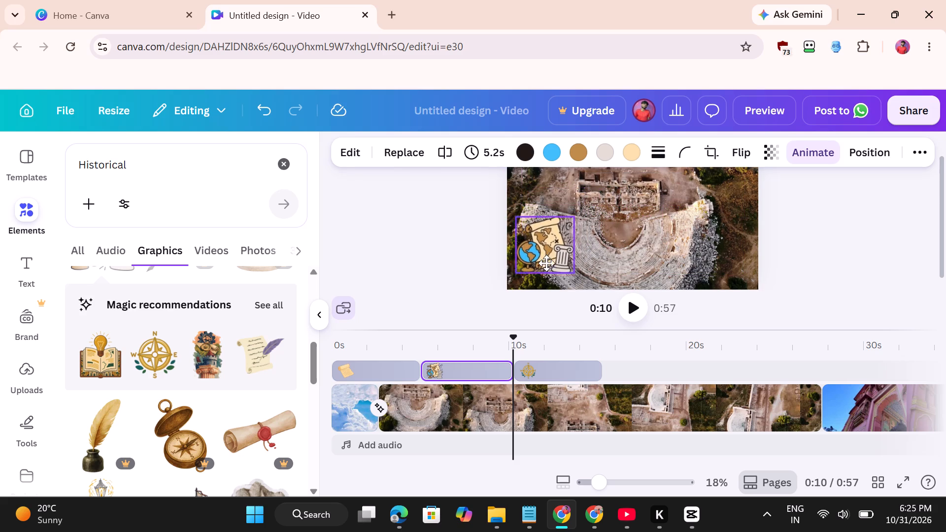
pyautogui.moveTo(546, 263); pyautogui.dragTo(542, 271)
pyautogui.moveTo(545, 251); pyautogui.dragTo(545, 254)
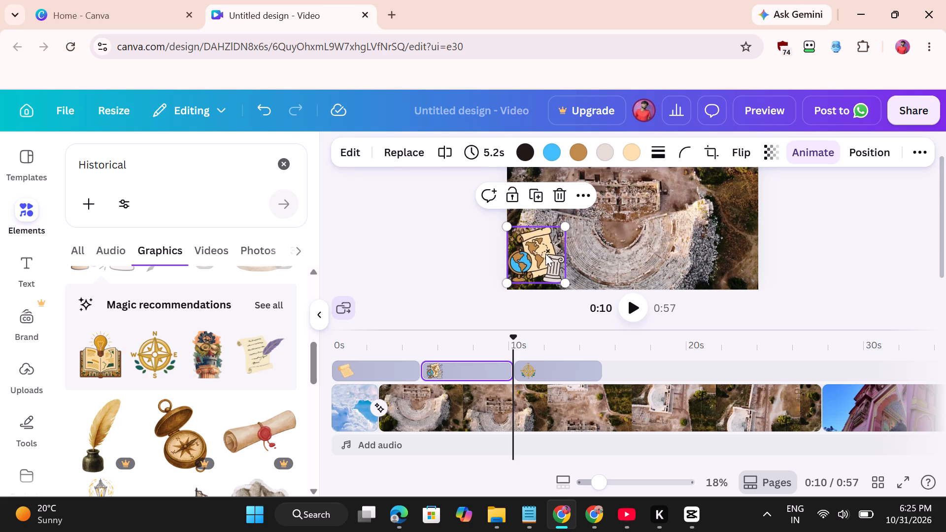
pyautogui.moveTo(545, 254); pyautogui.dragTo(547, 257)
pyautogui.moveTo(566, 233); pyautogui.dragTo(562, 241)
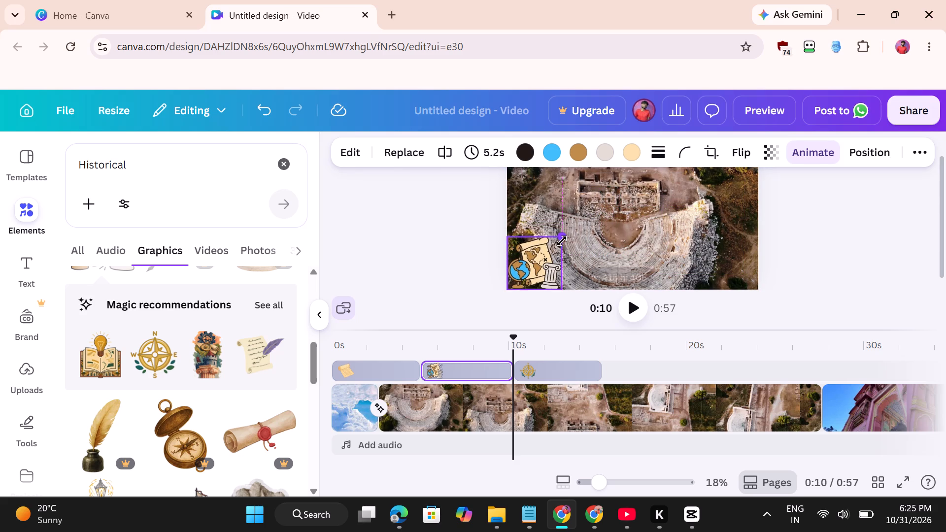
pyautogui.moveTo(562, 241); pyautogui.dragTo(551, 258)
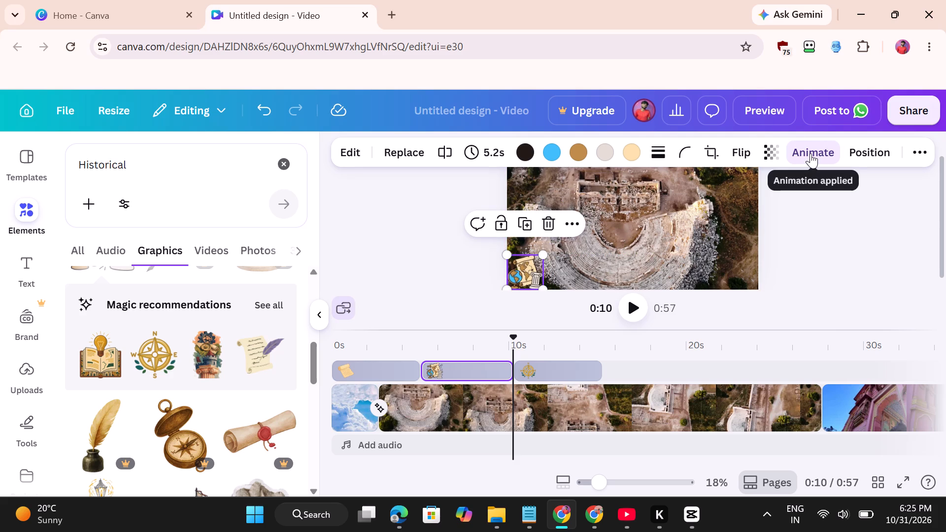
# Review the globe and map graphic's custom animation settings and play the video from the 10-second mark.
pyautogui.scroll(7, 145, 345)
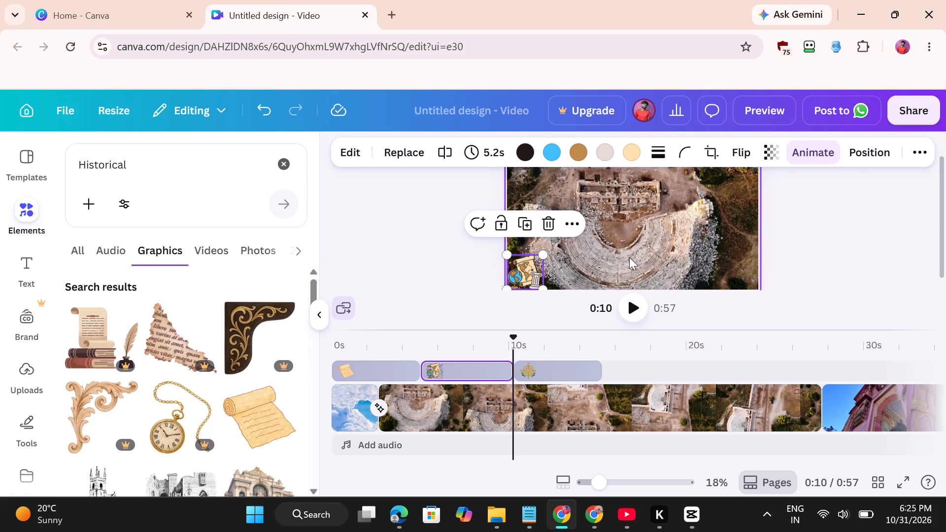
pyautogui.click(819, 141)
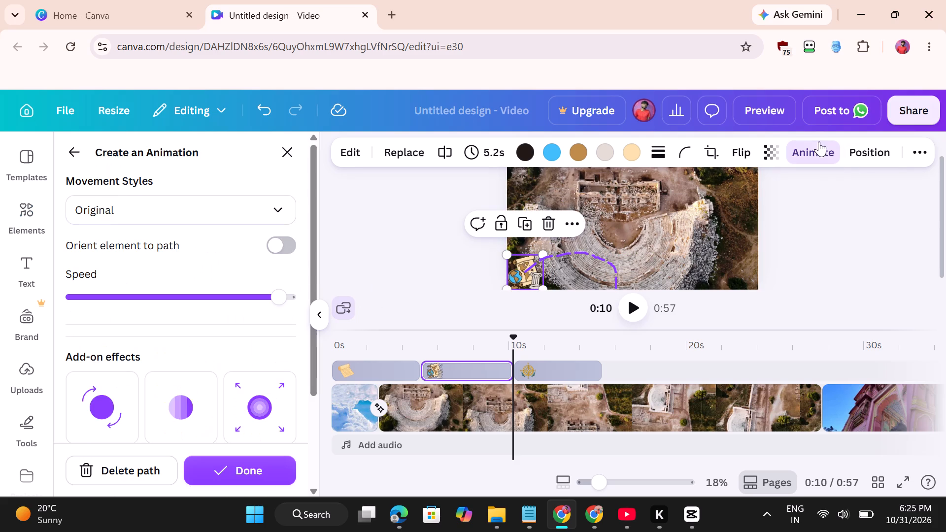
pyautogui.scroll(4, 155, 401)
pyautogui.scroll(-2, 155, 401)
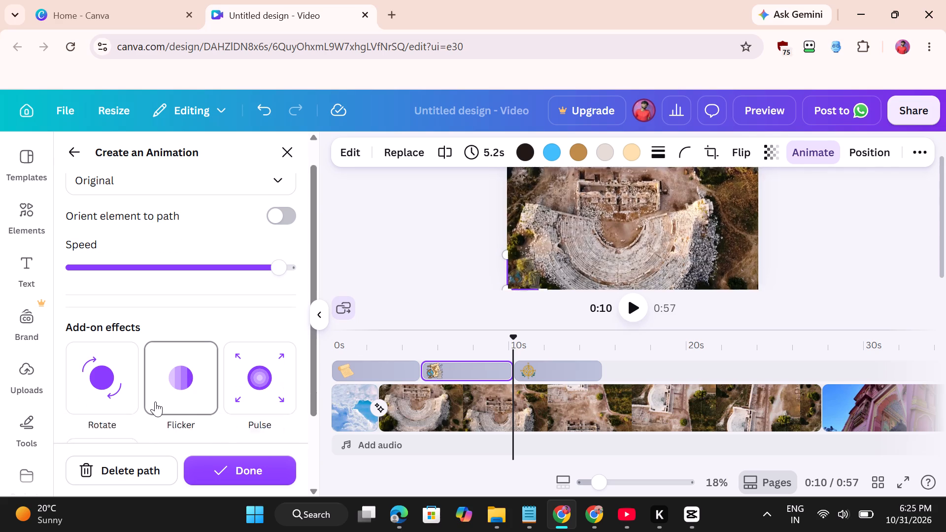
pyautogui.scroll(-3, 155, 401)
pyautogui.scroll(6, 155, 401)
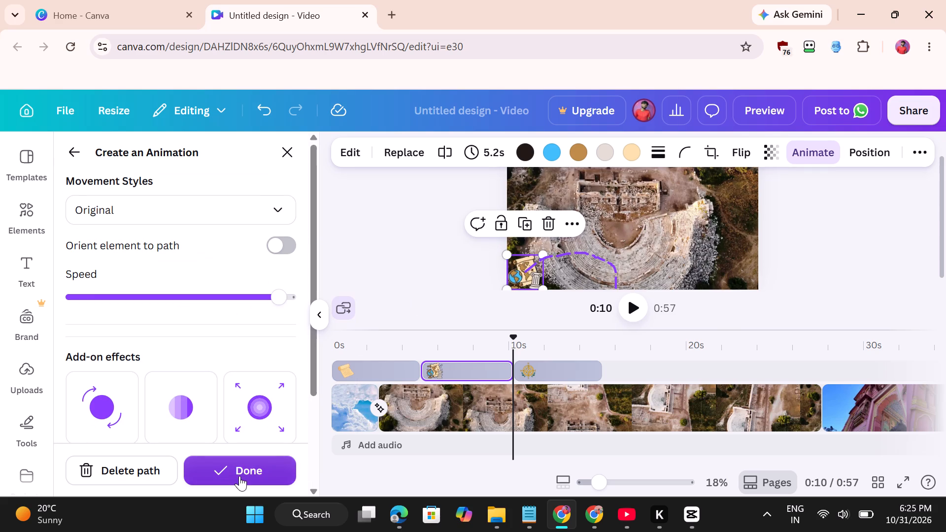
pyautogui.click(239, 476)
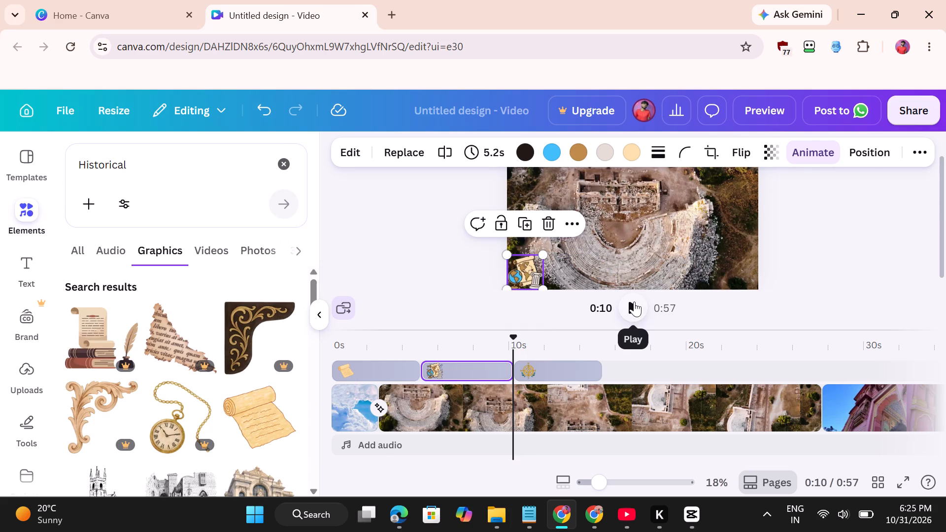
pyautogui.click(634, 301)
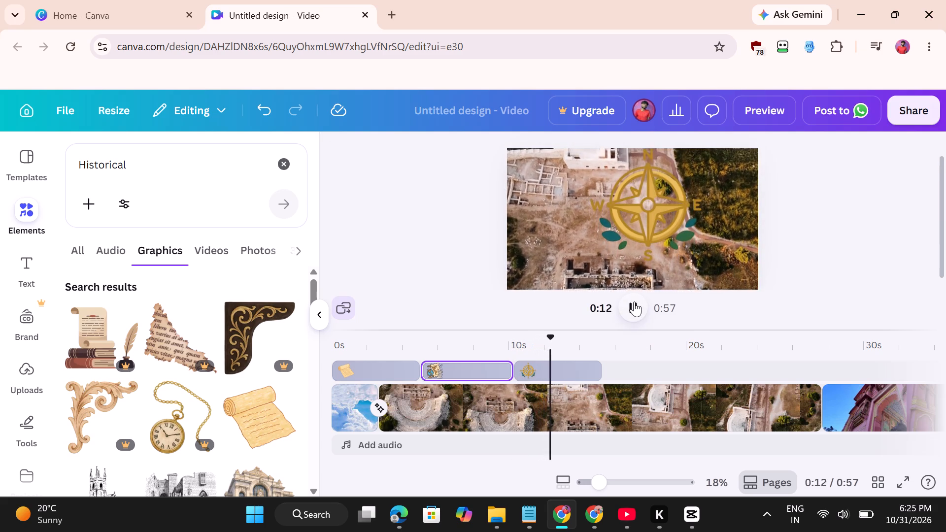
pyautogui.click(634, 301)
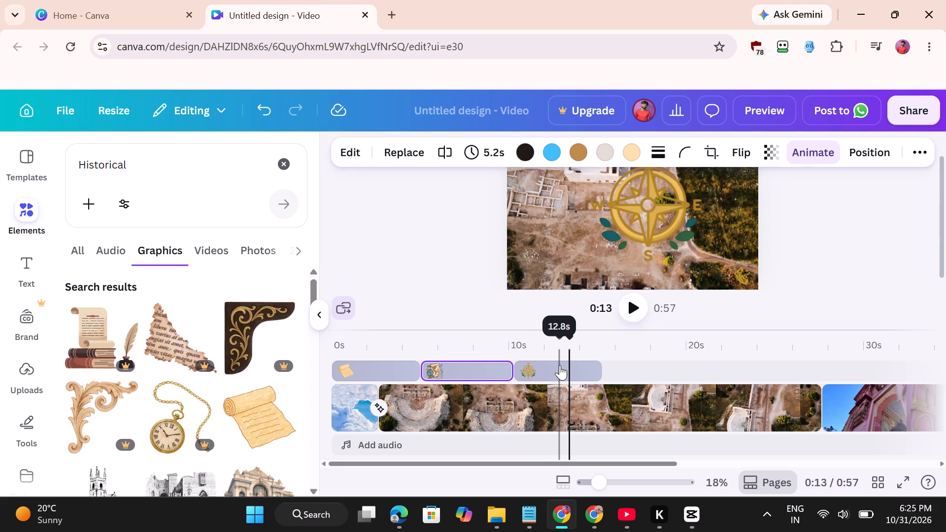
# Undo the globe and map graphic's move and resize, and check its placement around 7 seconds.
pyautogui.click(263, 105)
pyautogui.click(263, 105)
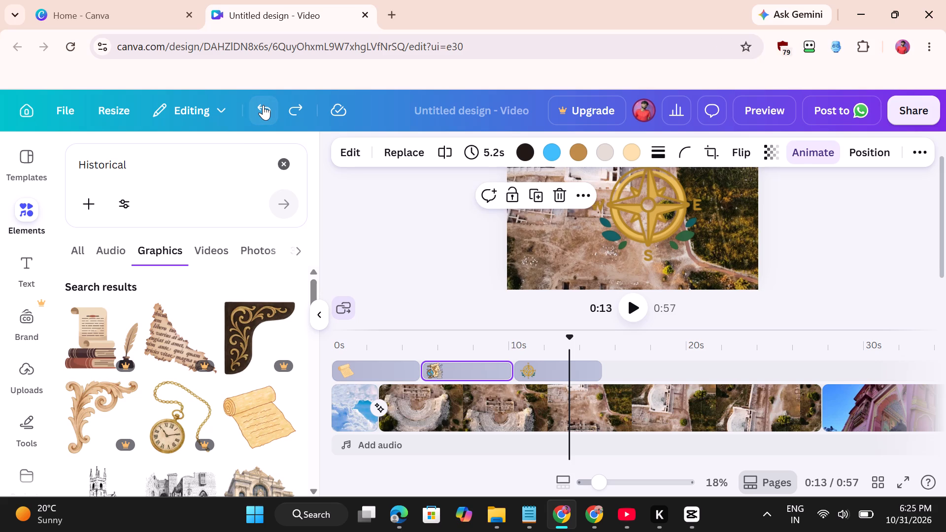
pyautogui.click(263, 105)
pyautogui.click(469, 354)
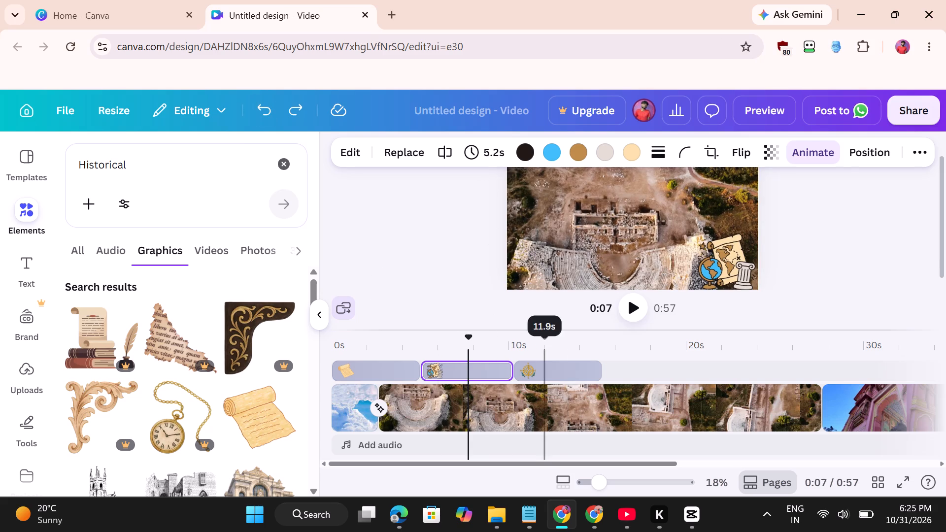
# Create a custom animation path for the compass rose graphic, sweeping from near the frame's centre out past its lower left corner.
pyautogui.click(562, 371)
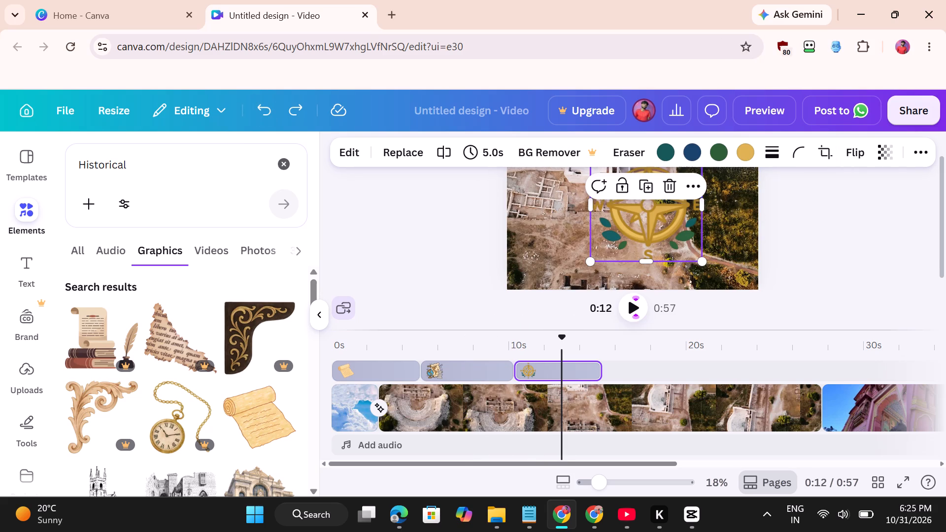
pyautogui.click(640, 227)
pyautogui.click(653, 202)
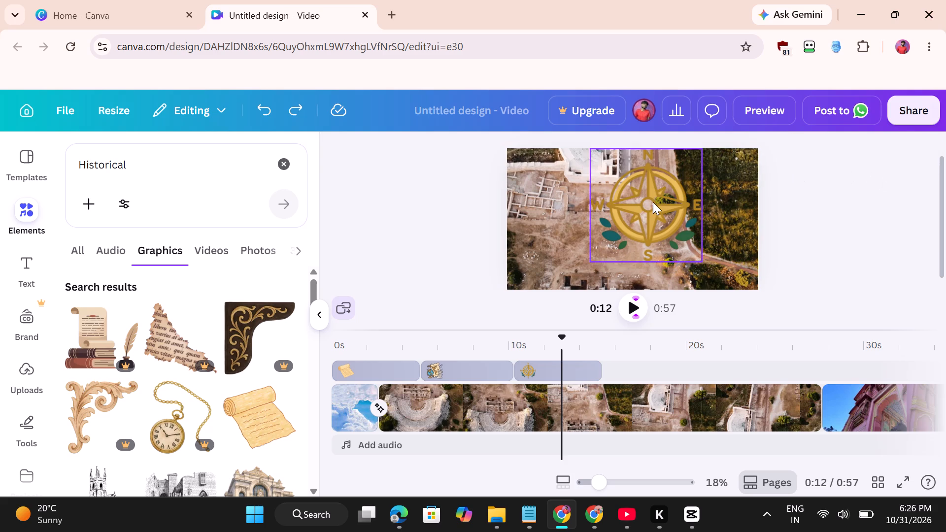
pyautogui.click(921, 151)
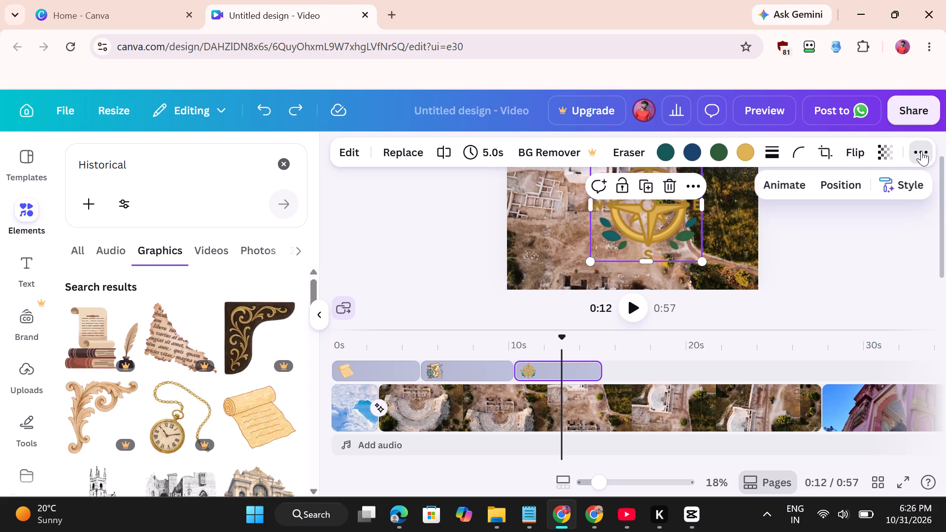
pyautogui.click(782, 187)
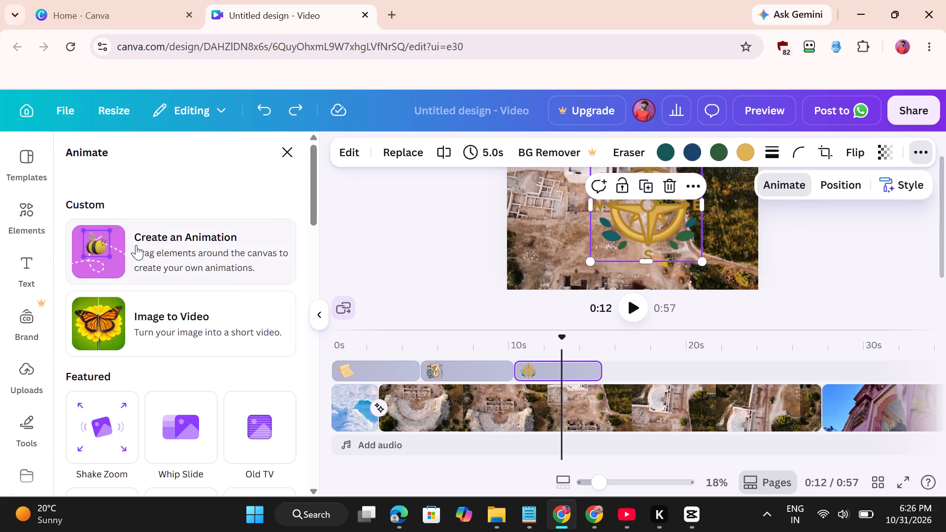
pyautogui.click(136, 245)
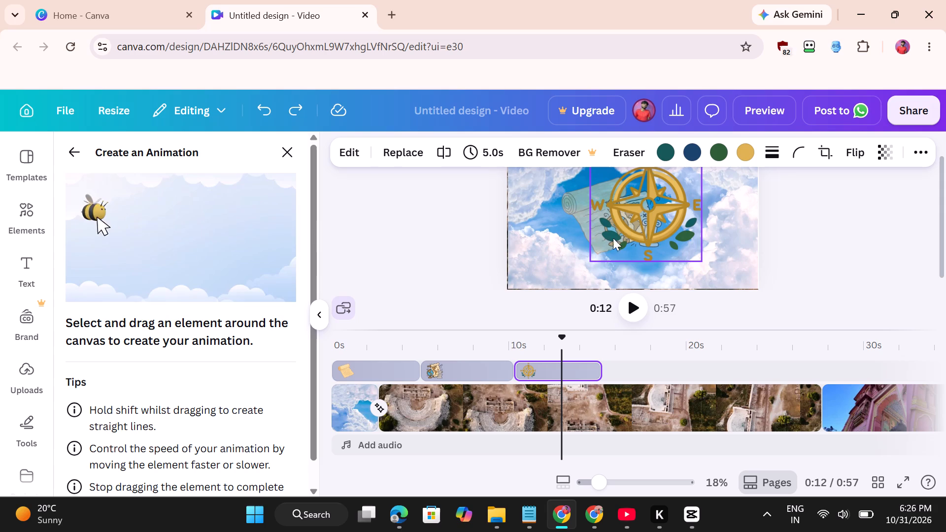
pyautogui.moveTo(643, 207); pyautogui.dragTo(555, 246)
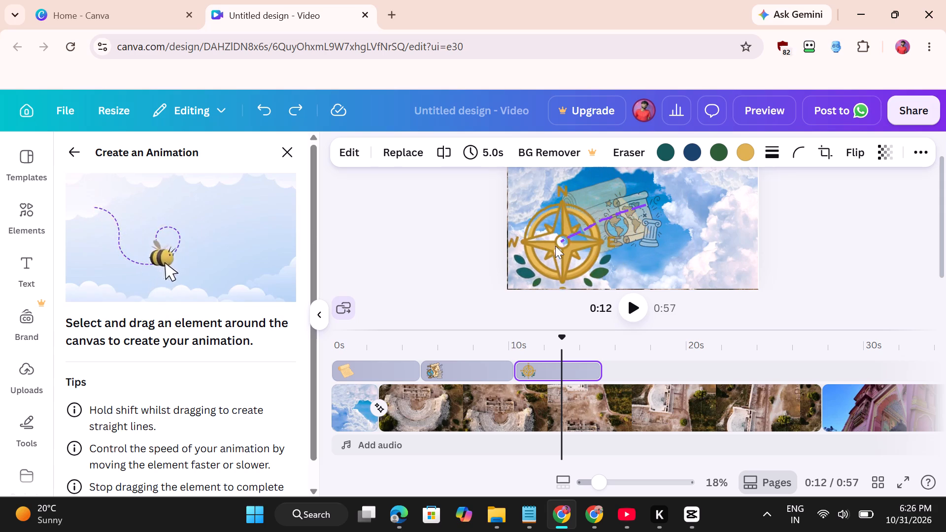
pyautogui.moveTo(555, 246); pyautogui.dragTo(409, 286)
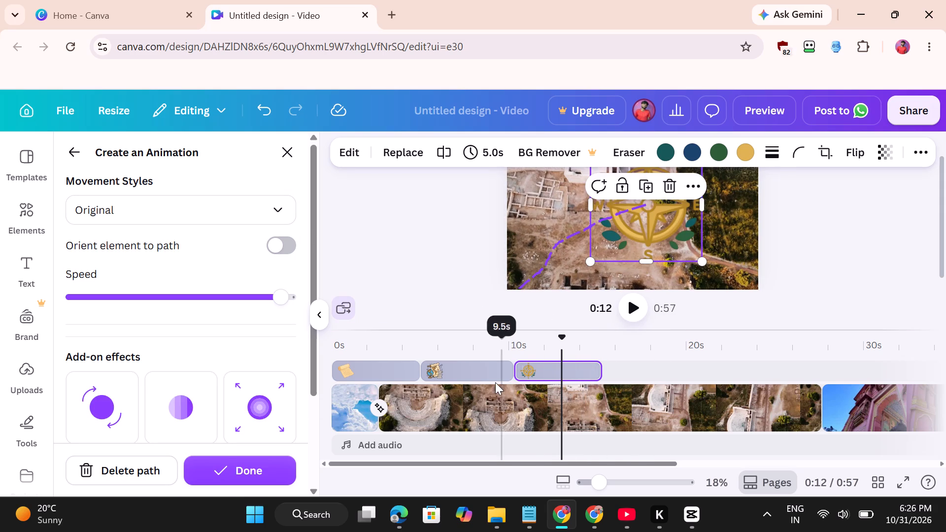
pyautogui.click(232, 469)
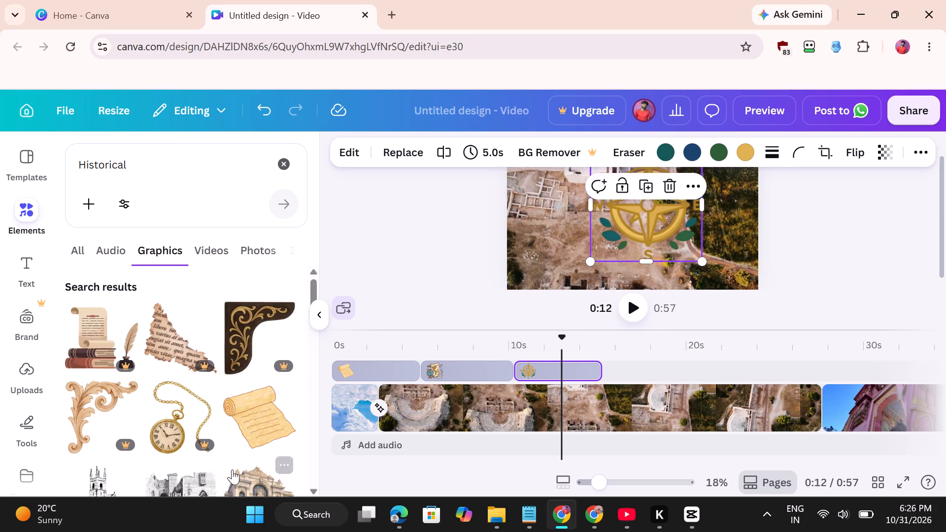
# Add the free classical building graphic from the Historical graphics to the overlay track just after the compass rose.
pyautogui.scroll(-4, 246, 339)
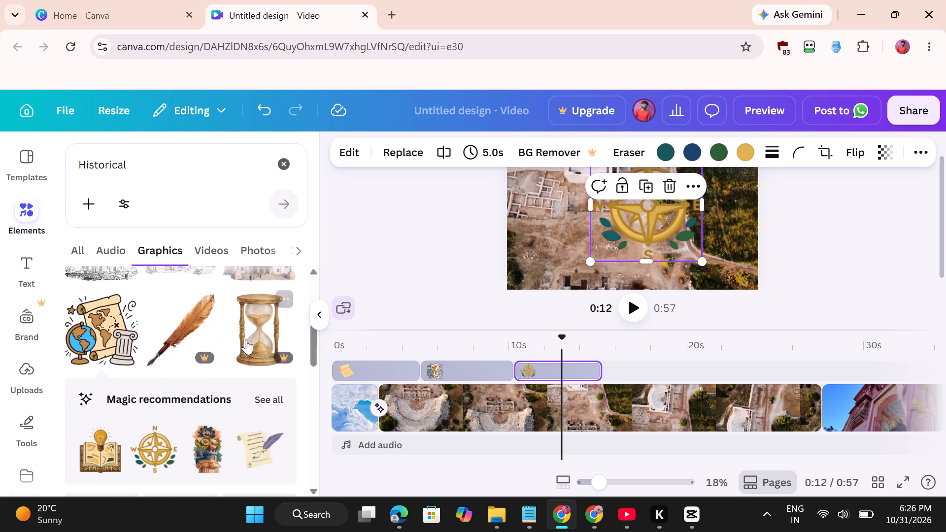
pyautogui.moveTo(229, 356); pyautogui.dragTo(416, 347)
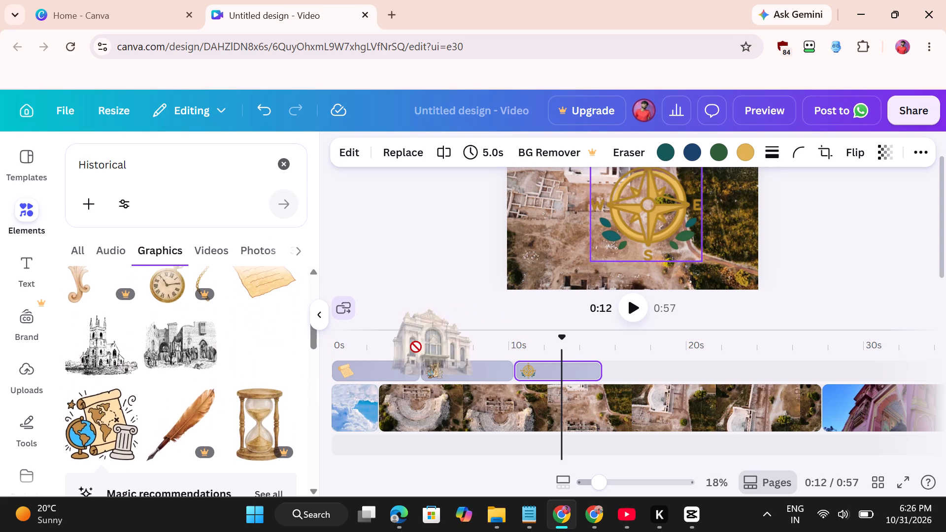
pyautogui.moveTo(416, 347); pyautogui.dragTo(613, 369)
pyautogui.click(610, 370)
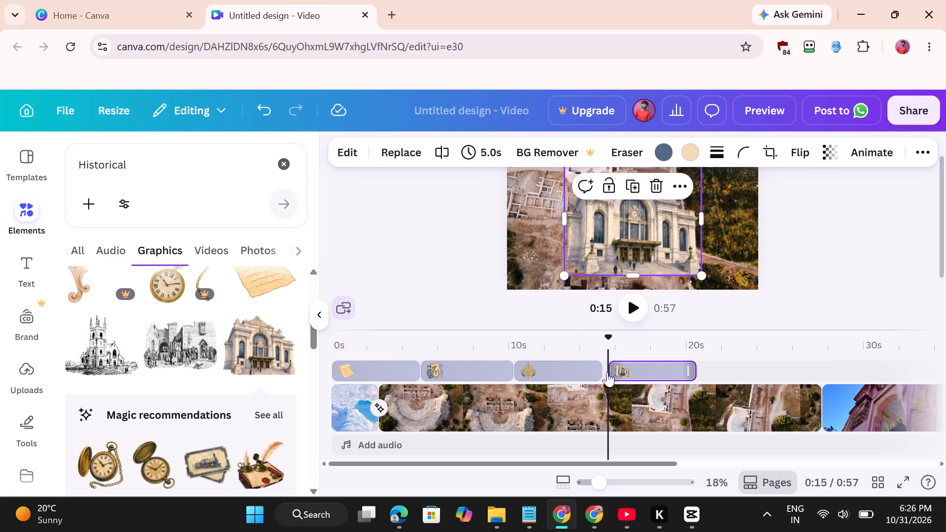
# Extend the building graphic to the end of the ancient ruins clip, for a 12.4-second duration.
pyautogui.moveTo(693, 371); pyautogui.dragTo(587, 401)
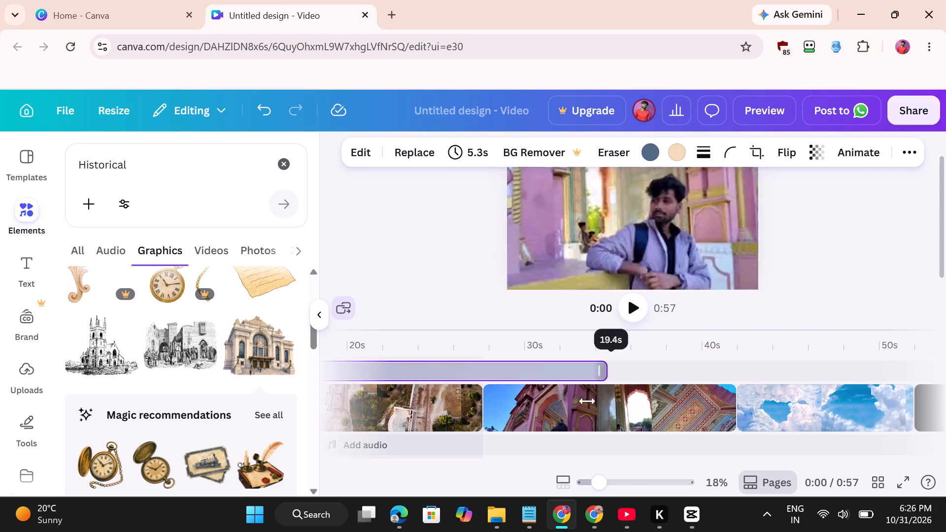
pyautogui.moveTo(587, 401); pyautogui.dragTo(496, 396)
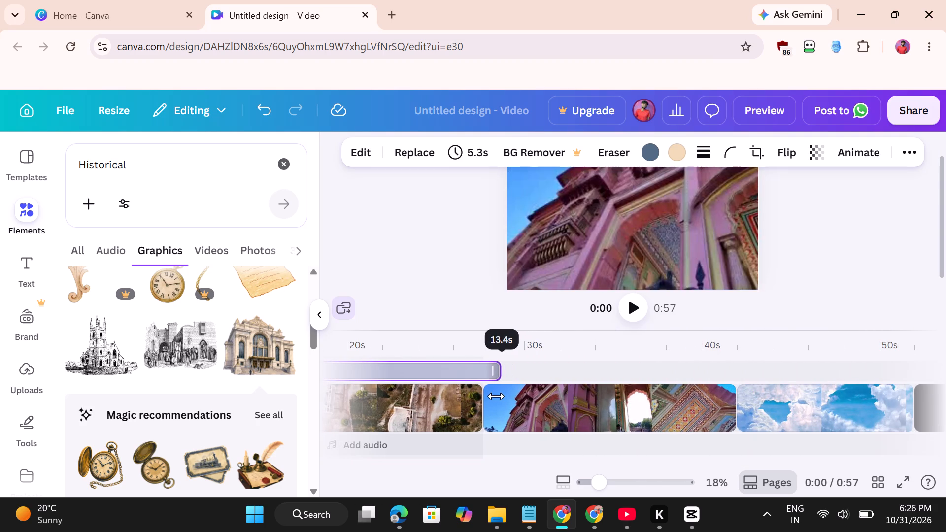
pyautogui.moveTo(496, 396); pyautogui.dragTo(486, 395)
pyautogui.hscroll(2, 486, 395)
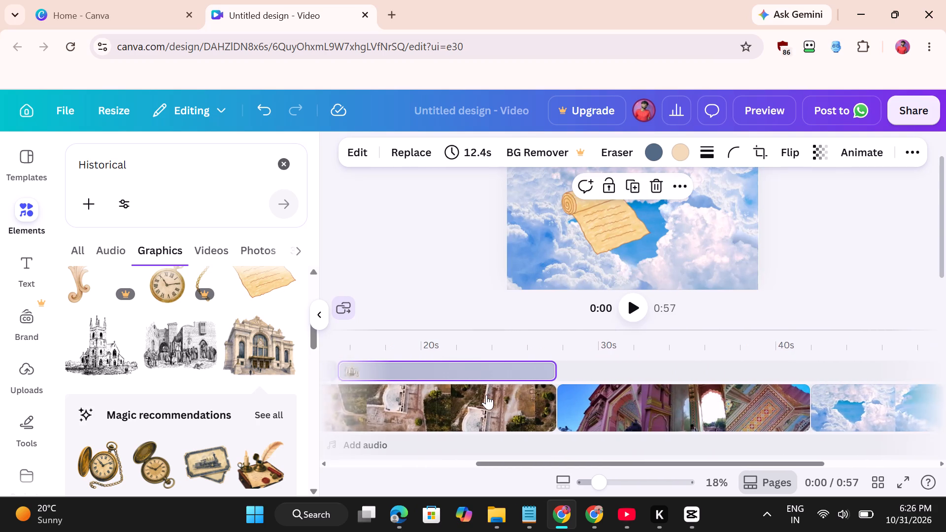
# Shrink the classical building graphic over the ancient ruins clip and place it in the frame's upper left corner.
pyautogui.hscroll(2, 486, 395)
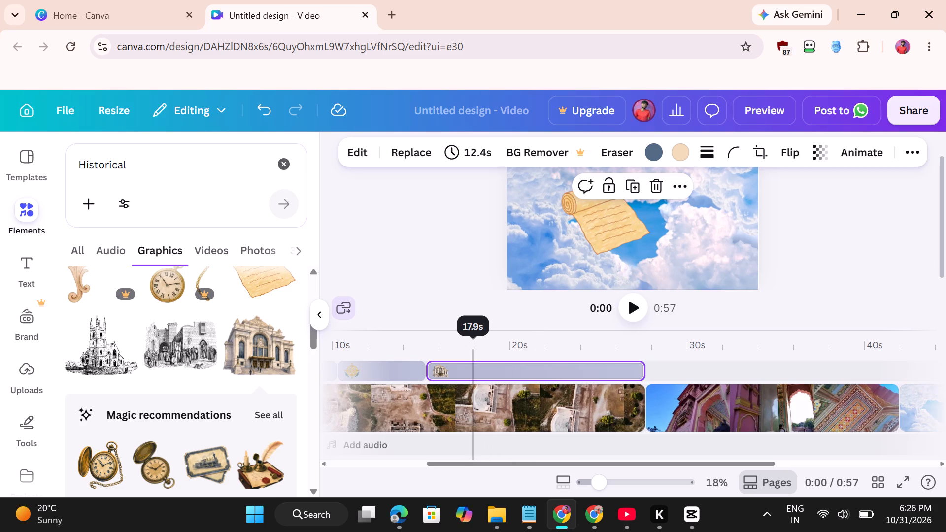
pyautogui.click(473, 348)
pyautogui.click(475, 378)
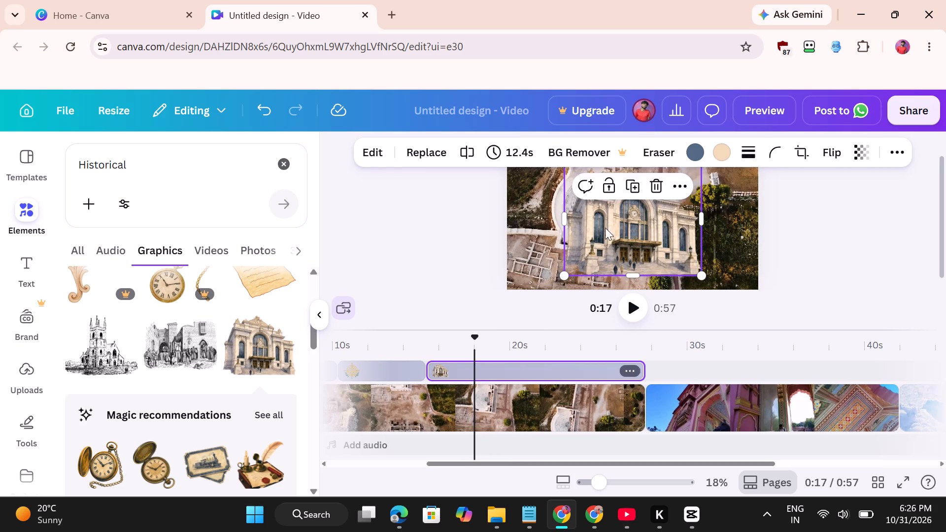
pyautogui.click(895, 146)
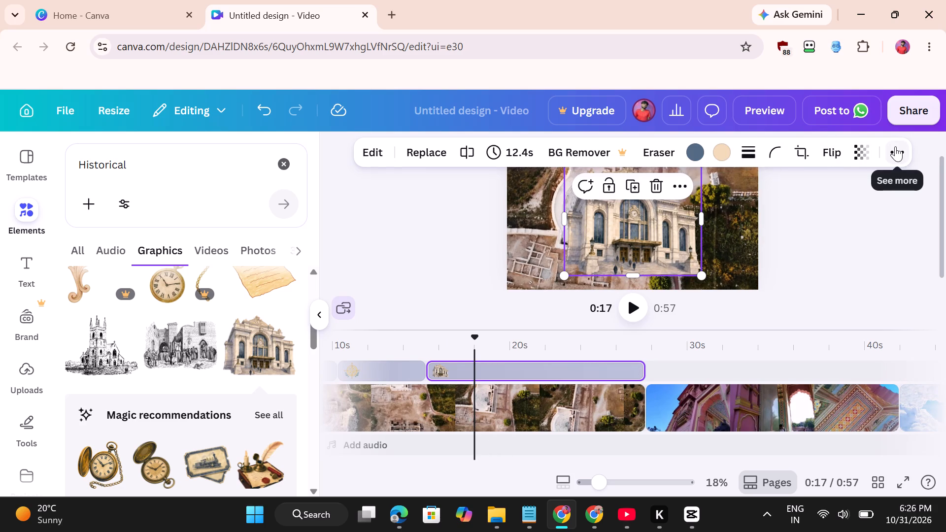
pyautogui.click(757, 192)
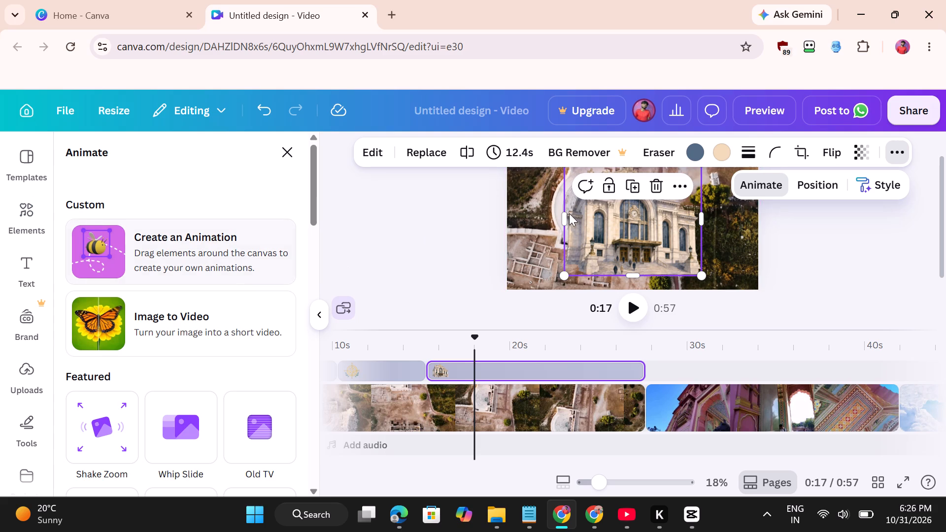
pyautogui.moveTo(700, 271); pyautogui.dragTo(614, 234)
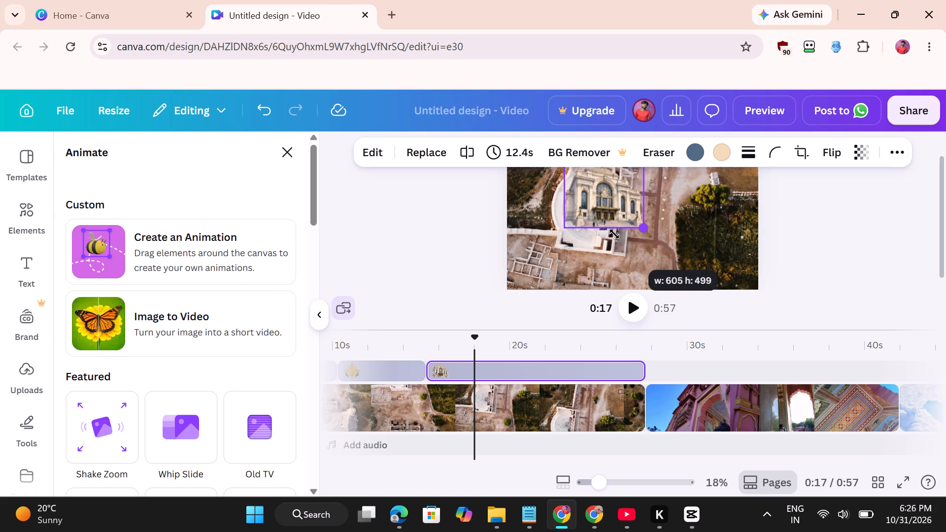
pyautogui.moveTo(614, 234); pyautogui.dragTo(595, 227)
pyautogui.moveTo(599, 188); pyautogui.dragTo(549, 199)
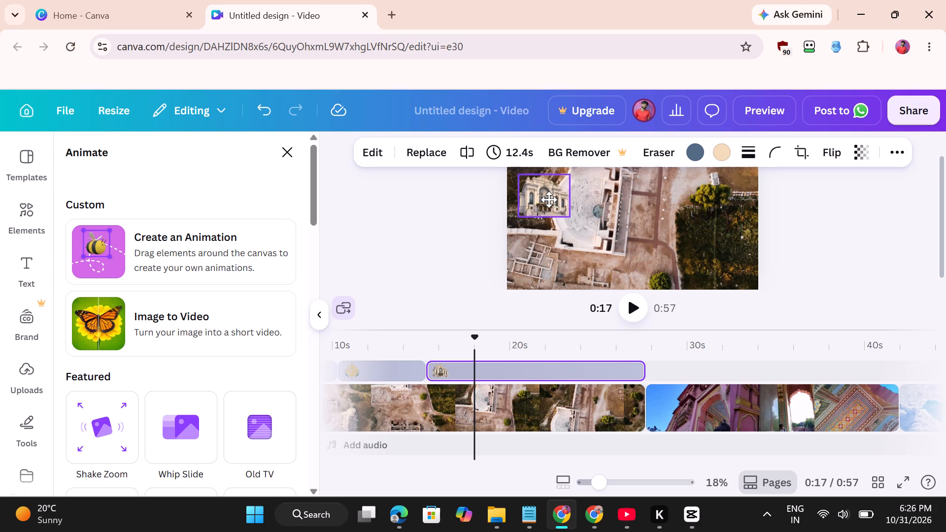
pyautogui.moveTo(549, 199); pyautogui.dragTo(541, 192)
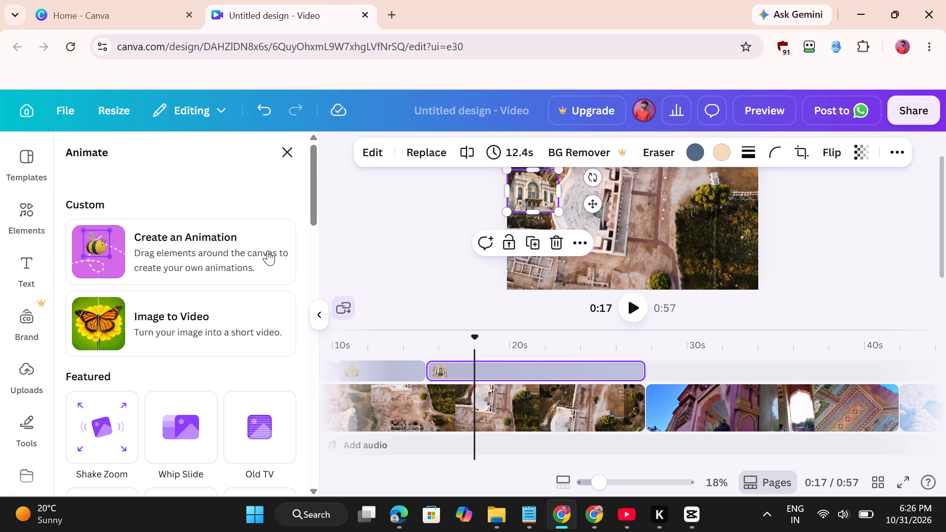
# Create a custom animation path for the building graphic, curving from the frame's upper left corner to its lower right.
pyautogui.click(226, 249)
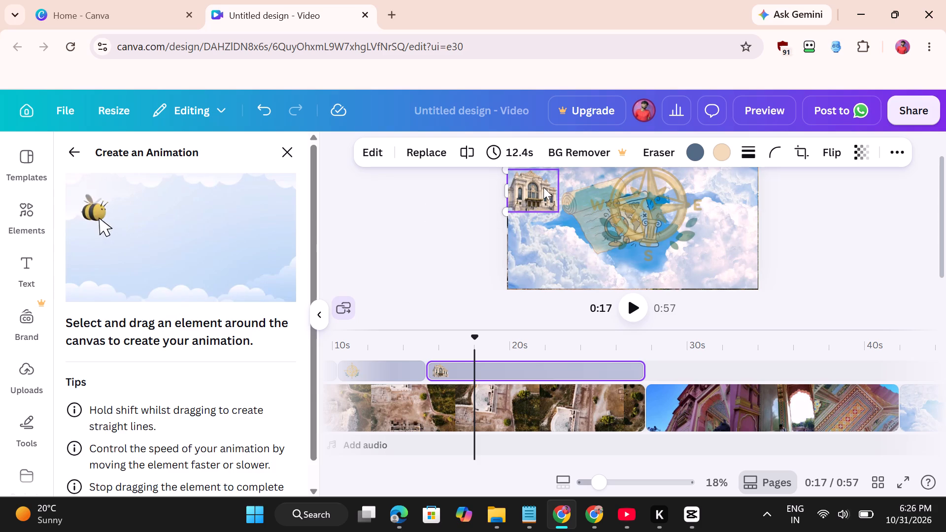
pyautogui.moveTo(532, 187); pyautogui.dragTo(625, 229)
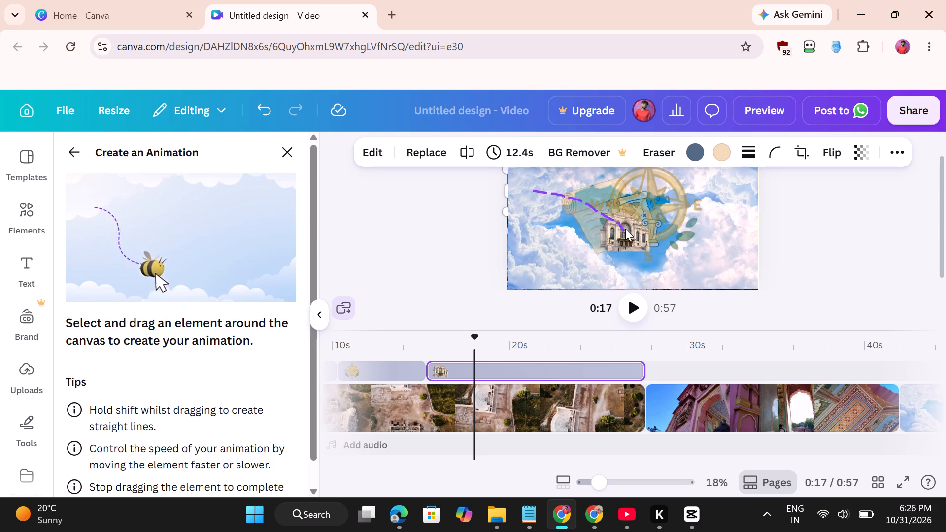
pyautogui.moveTo(625, 229); pyautogui.dragTo(708, 261)
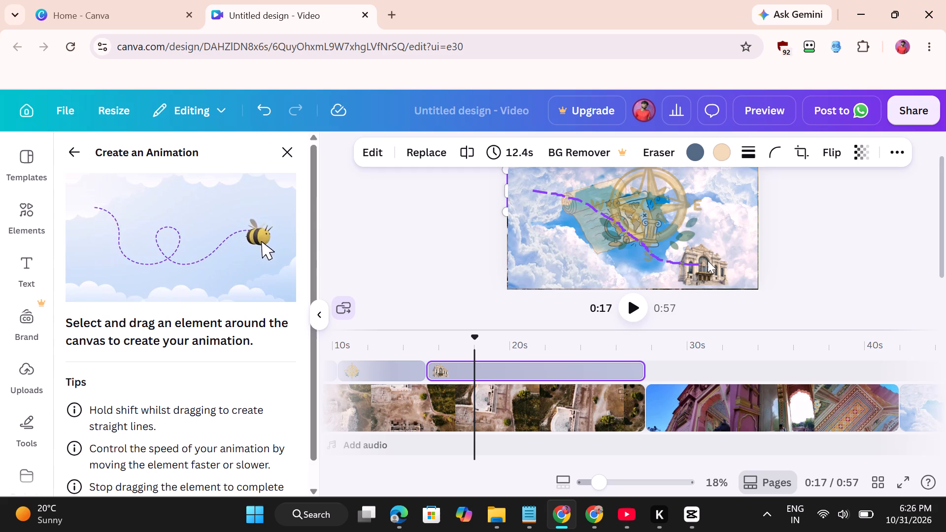
pyautogui.moveTo(708, 261); pyautogui.dragTo(727, 260)
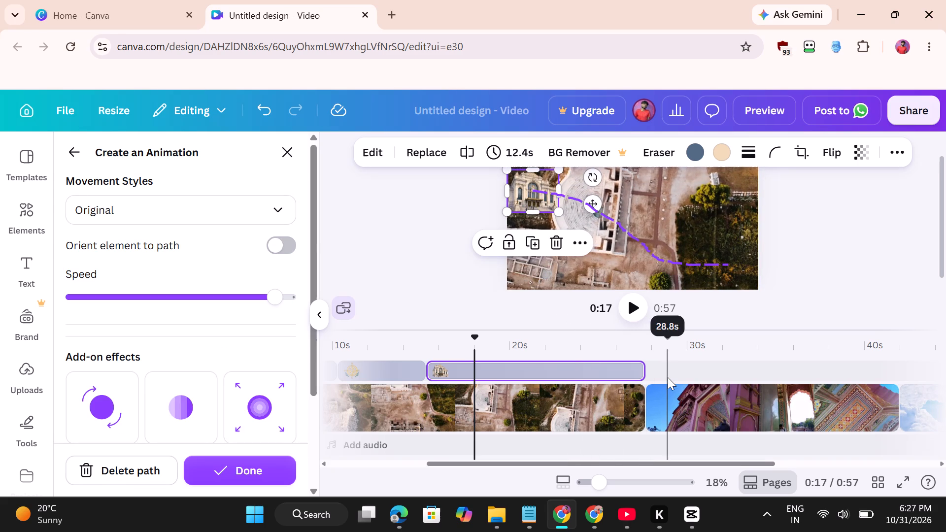
pyautogui.hscroll(-3, 668, 377)
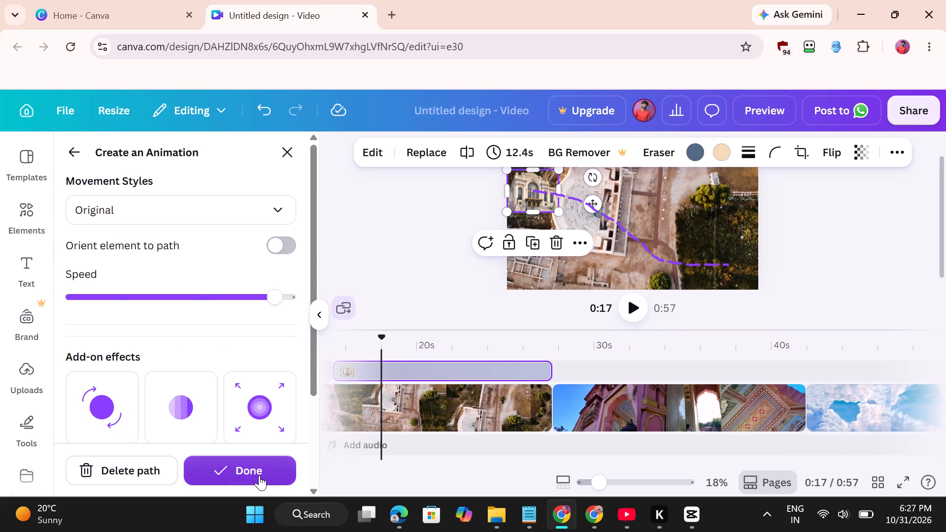
pyautogui.click(259, 475)
# Add the free Victorian couple with street lamp graphic from the Historical graphics to the overlay track at about 30 seconds.
pyautogui.scroll(-1, 200, 354)
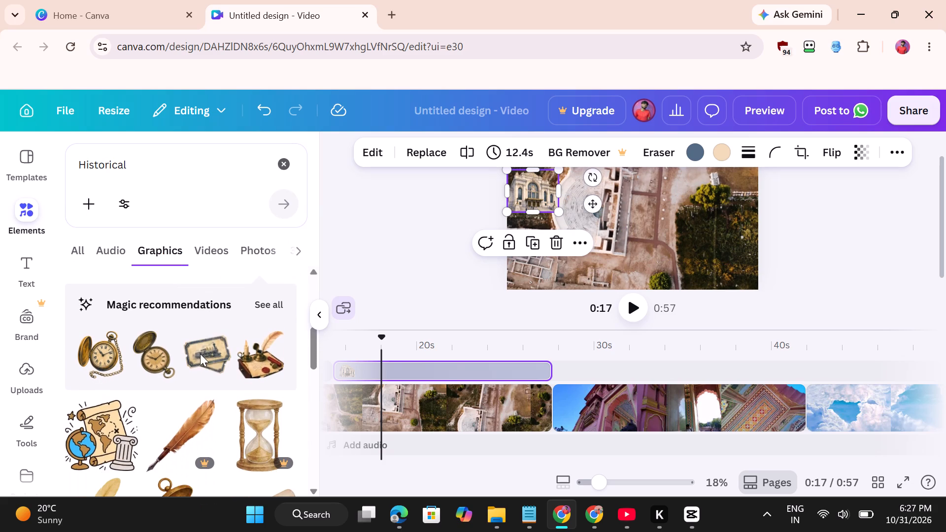
pyautogui.scroll(-3, 200, 354)
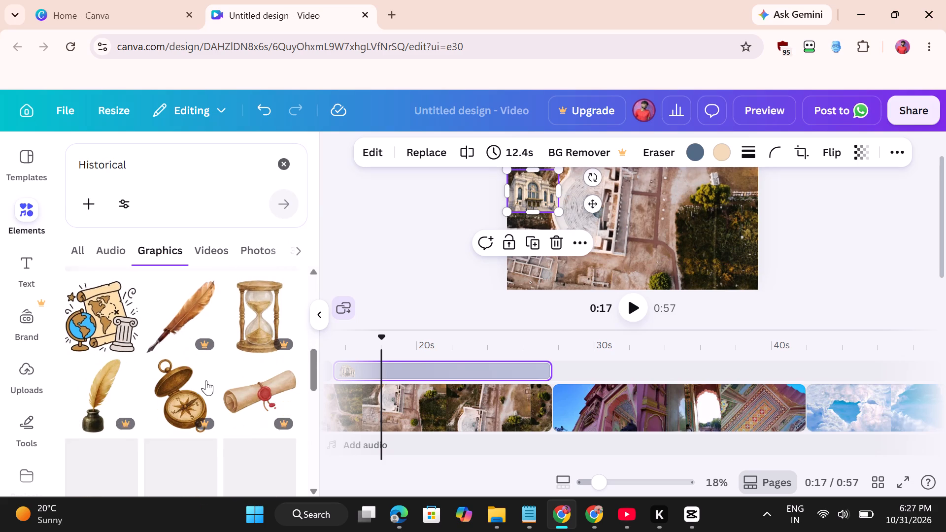
pyautogui.scroll(-2, 206, 380)
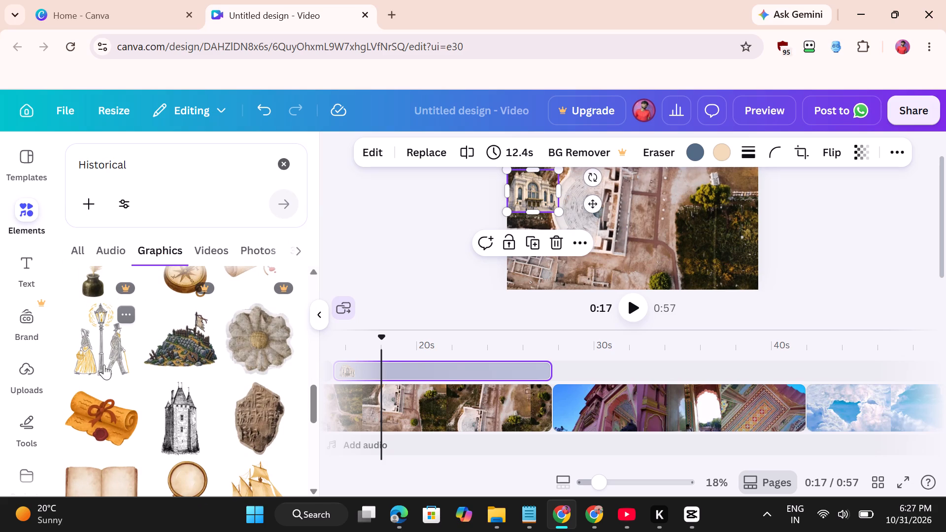
pyautogui.moveTo(92, 354); pyautogui.dragTo(552, 383)
pyautogui.hscroll(1, 375, 382)
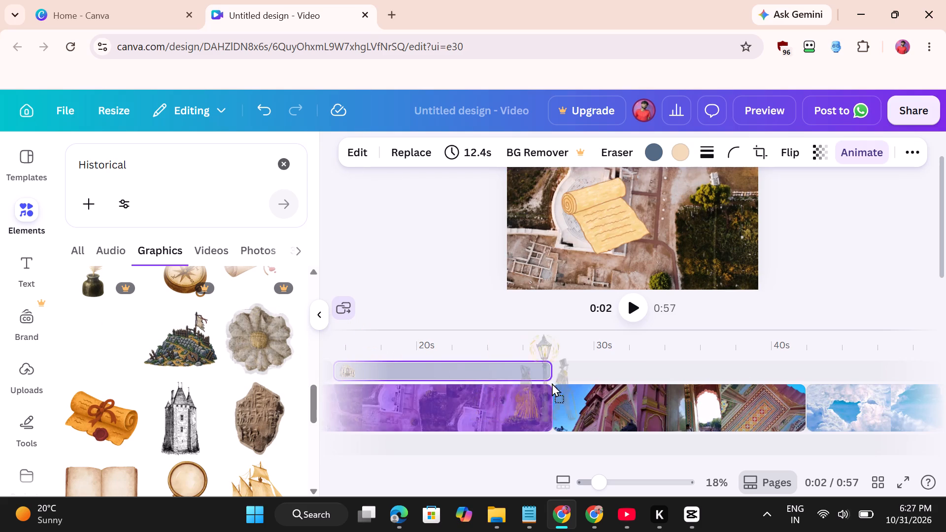
pyautogui.moveTo(552, 383); pyautogui.dragTo(595, 381)
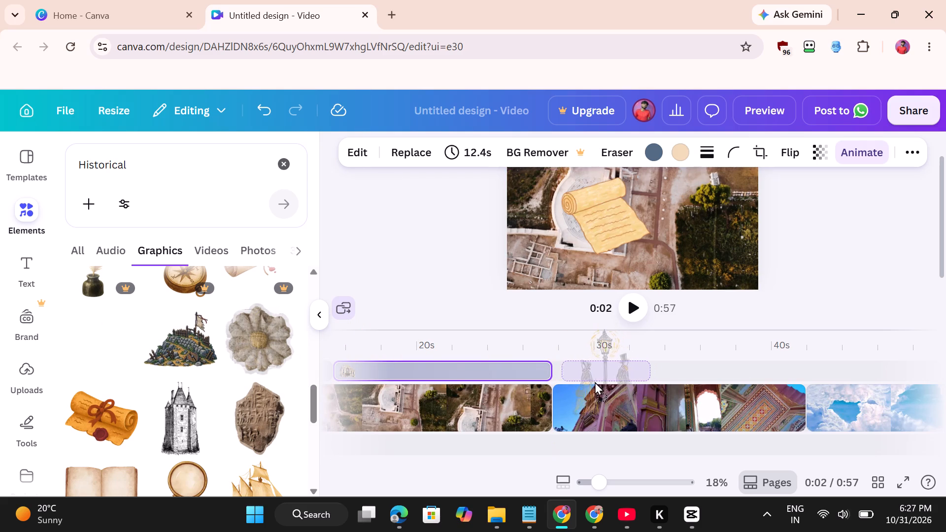
pyautogui.moveTo(595, 381); pyautogui.dragTo(623, 380)
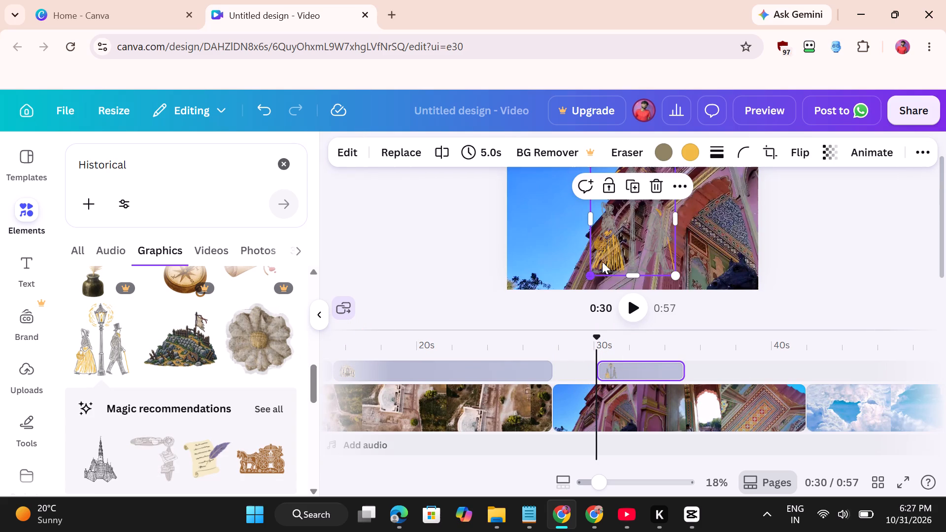
# Move the Victorian couple graphic to the frame's lower right corner.
pyautogui.moveTo(635, 236); pyautogui.dragTo(716, 241)
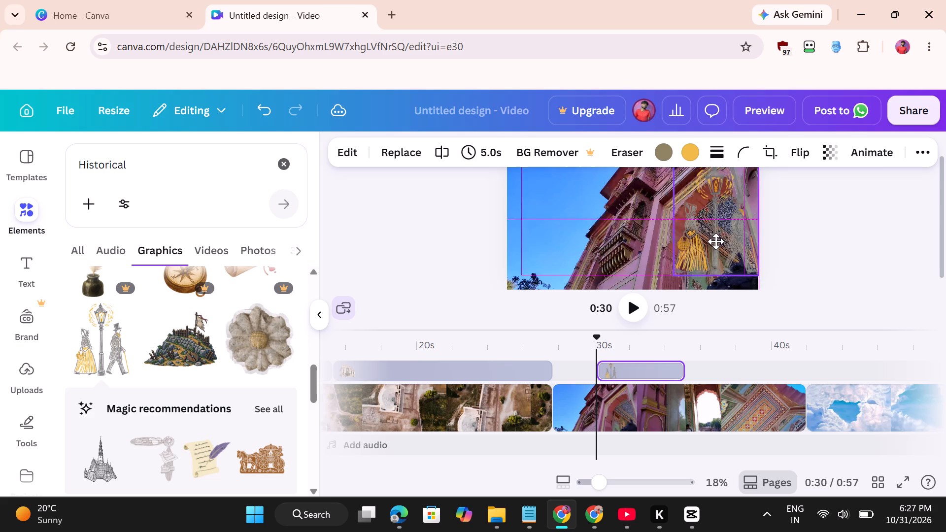
pyautogui.moveTo(716, 241); pyautogui.dragTo(709, 248)
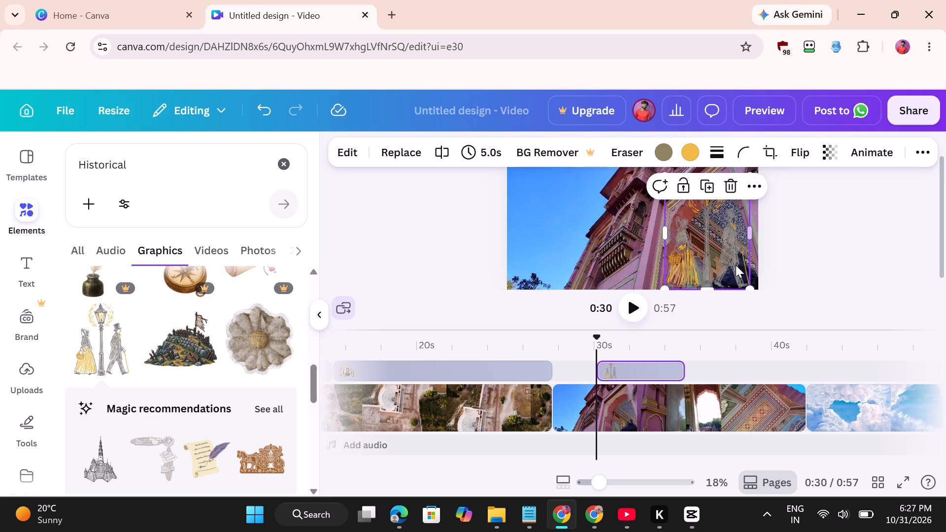
# Create a custom animation path for the Victorian couple graphic, waving from the frame's right side across to its left side.
pyautogui.click(867, 149)
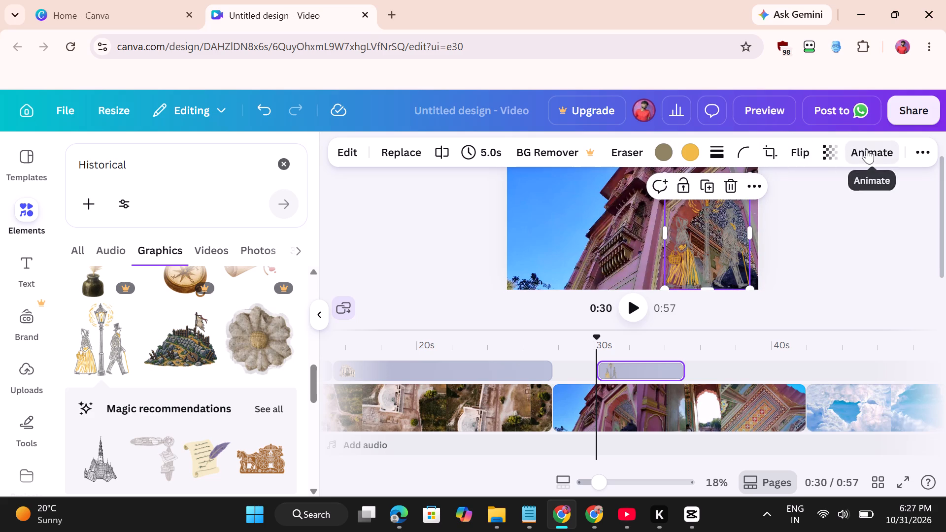
pyautogui.click(164, 254)
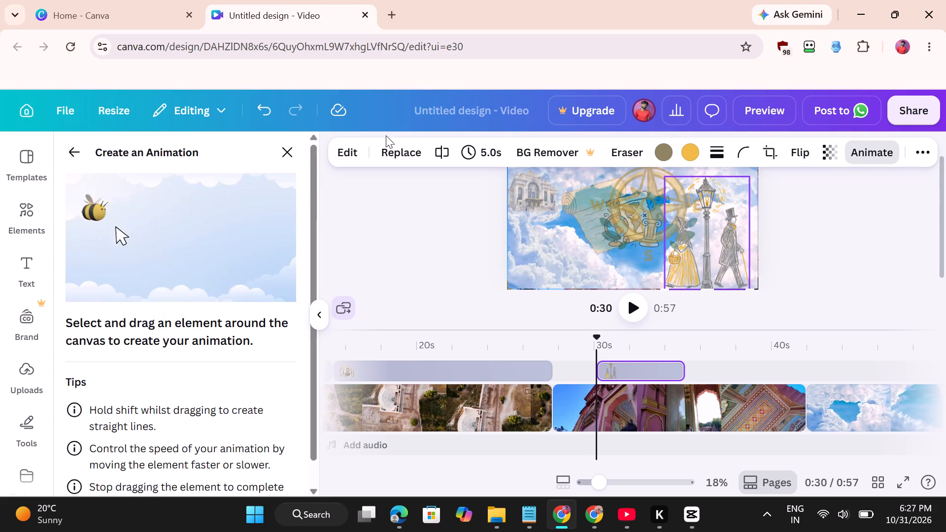
pyautogui.moveTo(713, 254); pyautogui.dragTo(656, 270)
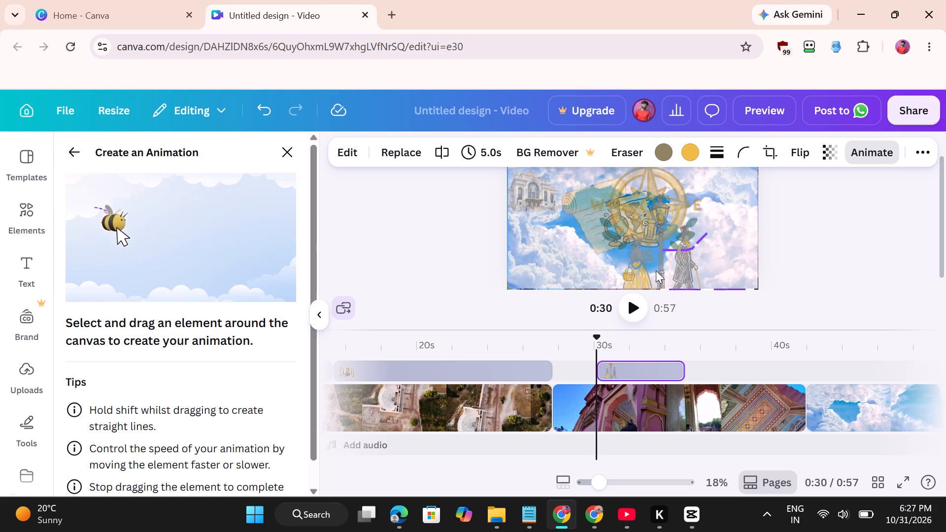
pyautogui.moveTo(656, 270); pyautogui.dragTo(551, 256)
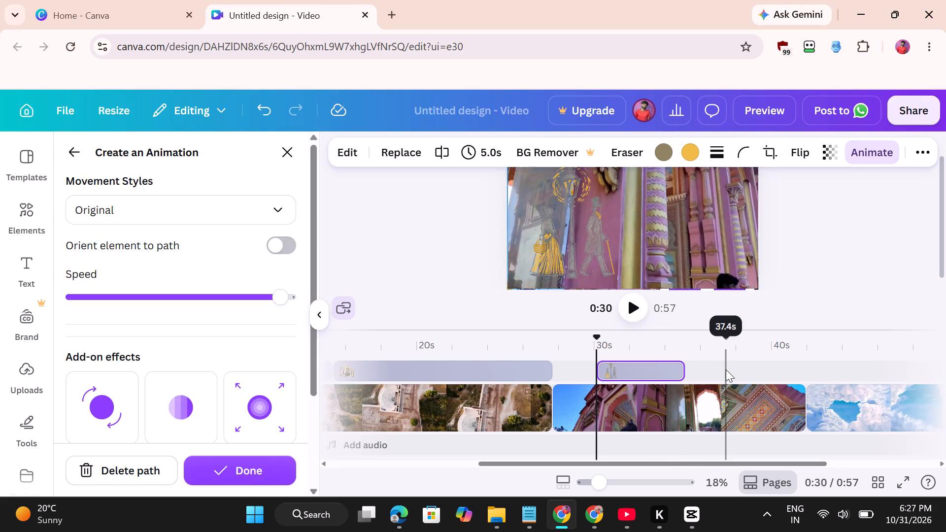
pyautogui.scroll(-1, 726, 369)
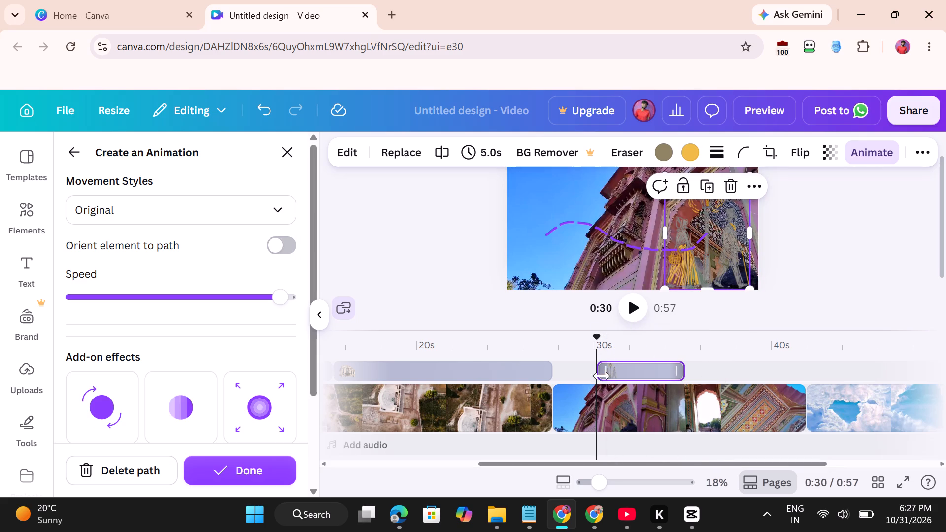
# Extend the start of the couple graphic back to the beginning of the palace clip, for a 7.4-second duration.
pyautogui.moveTo(605, 371); pyautogui.dragTo(600, 372)
pyautogui.moveTo(600, 372); pyautogui.dragTo(562, 376)
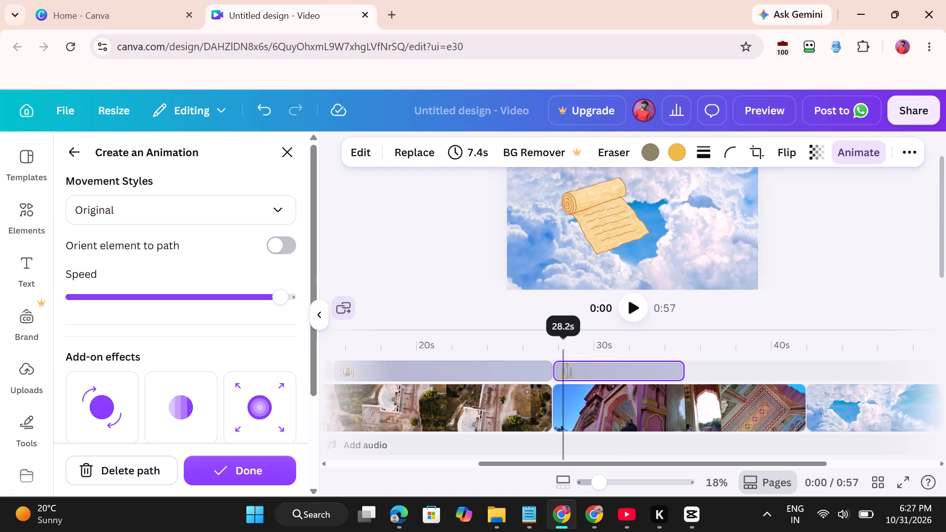
# Play back the couple graphic's animation over the palace clip from about 28.2 seconds and finish the path editing.
pyautogui.click(562, 346)
pyautogui.click(639, 300)
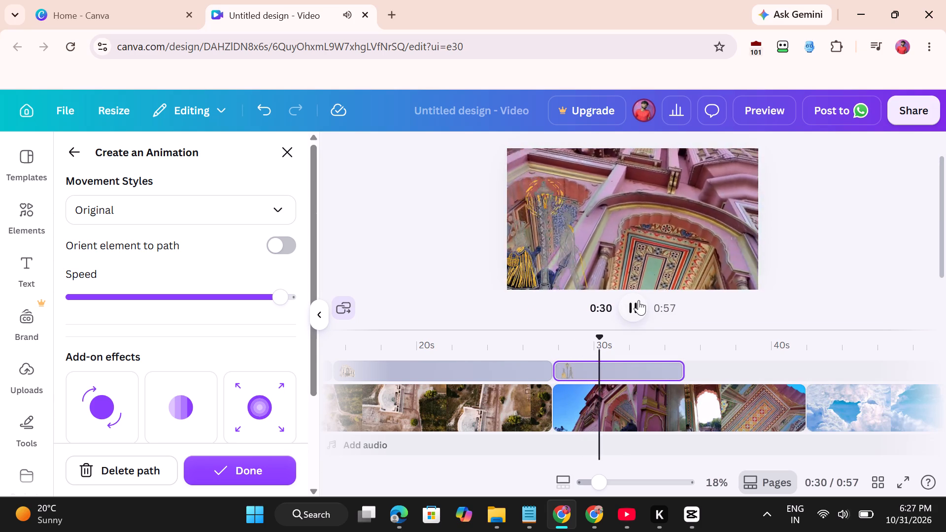
pyautogui.click(639, 300)
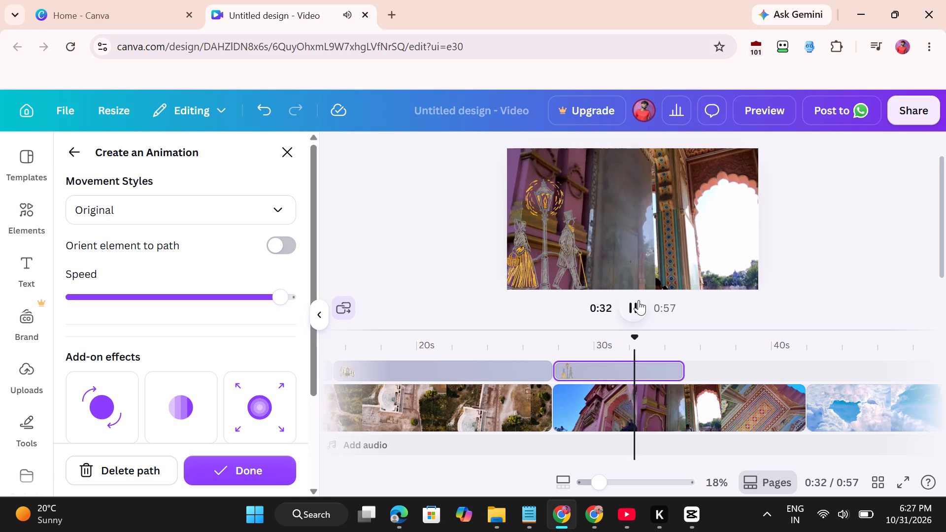
pyautogui.click(639, 300)
pyautogui.click(639, 300)
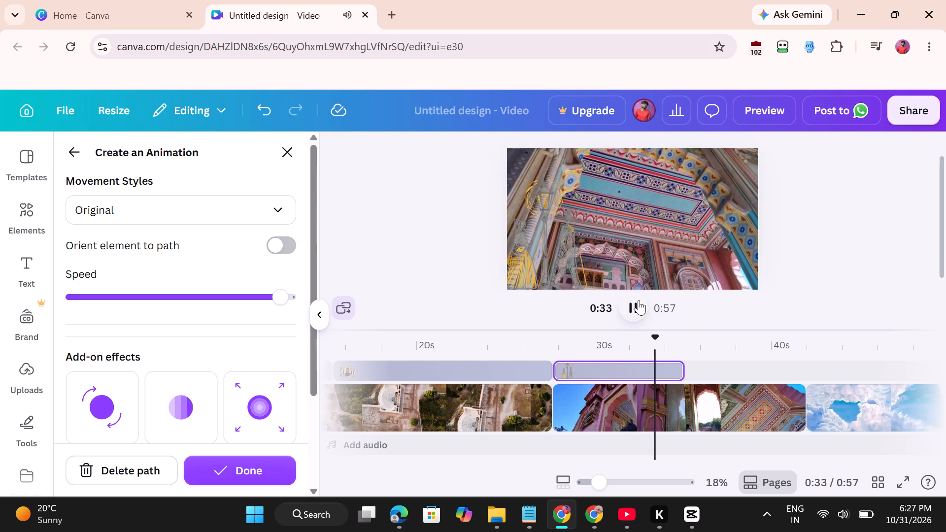
pyautogui.click(199, 473)
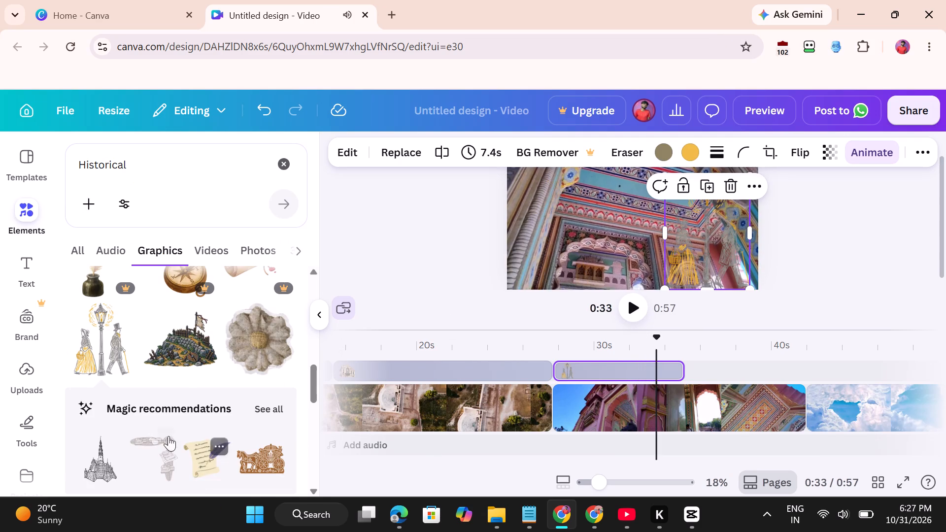
# Browse further through the Historical graphics results for another element to use in the video.
pyautogui.scroll(-5, 198, 374)
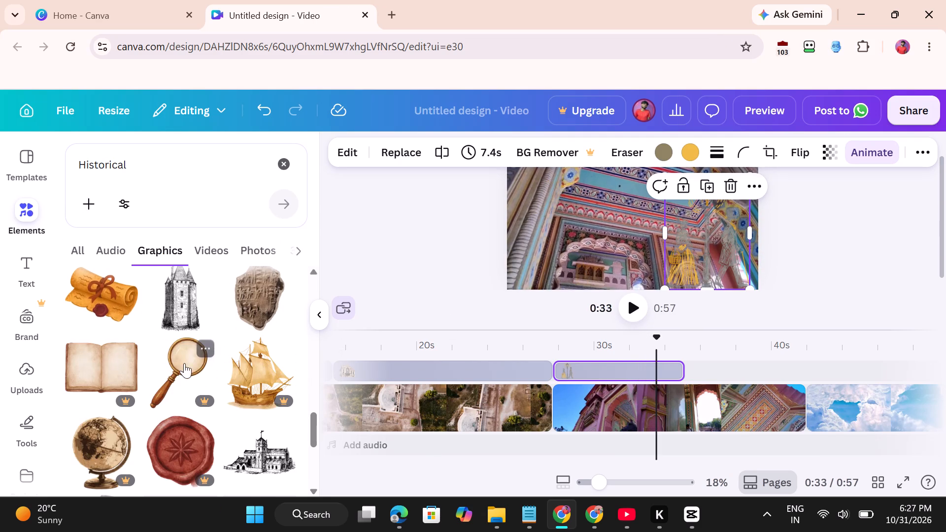
pyautogui.scroll(-5, 197, 354)
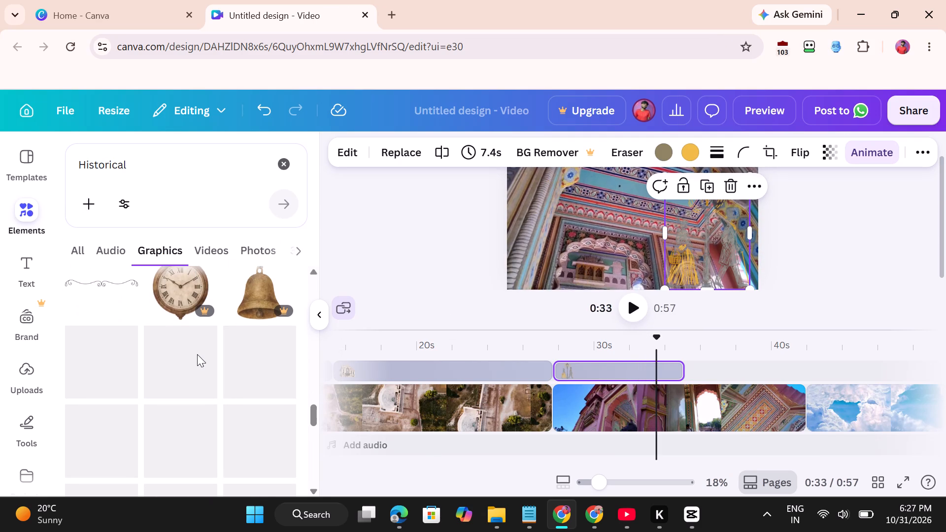
pyautogui.scroll(-1, 197, 354)
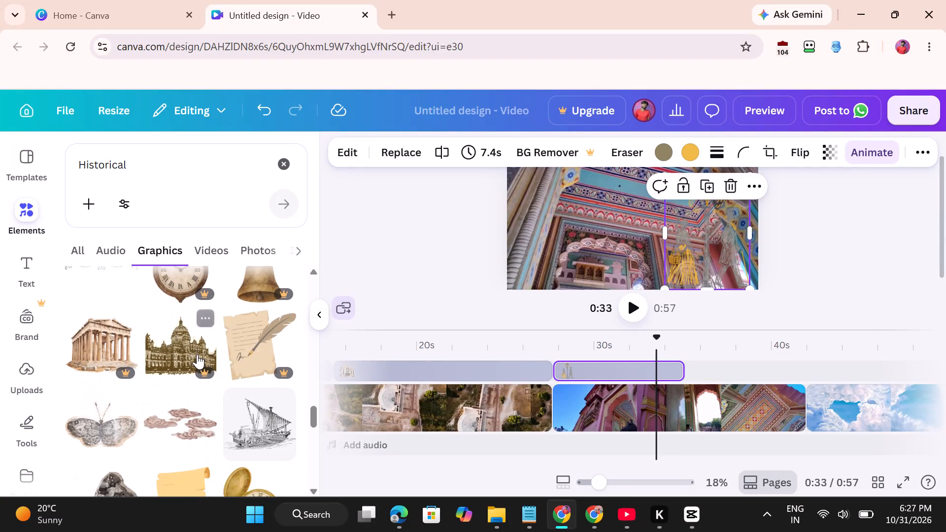
pyautogui.scroll(-1, 197, 354)
pyautogui.scroll(8, 197, 354)
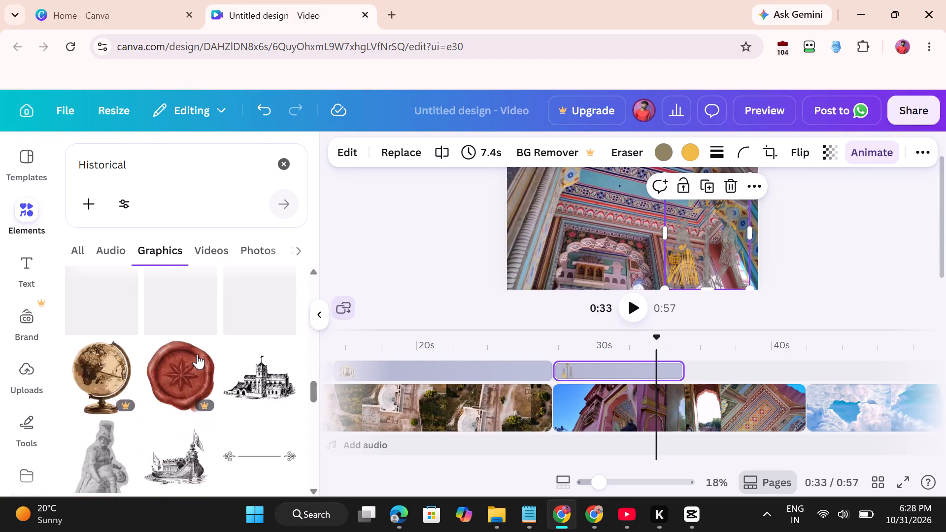
pyautogui.scroll(4, 197, 354)
# Replace the Historical search with a search of the elements library for "patrika gate".
pyautogui.click(291, 165)
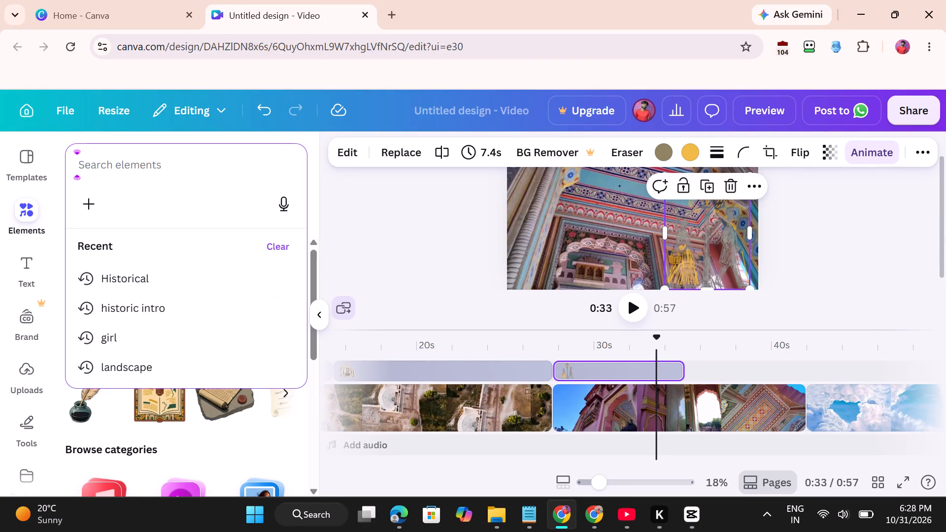
pyautogui.write('pa')
pyautogui.press('t')
pyautogui.write('rika')
pyautogui.press('space')
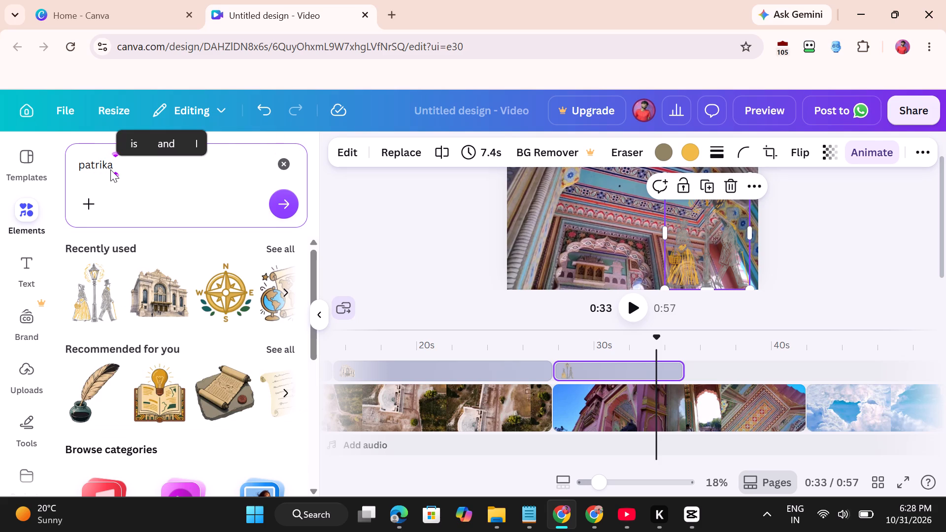
pyautogui.write('gate')
pyautogui.press('Return')
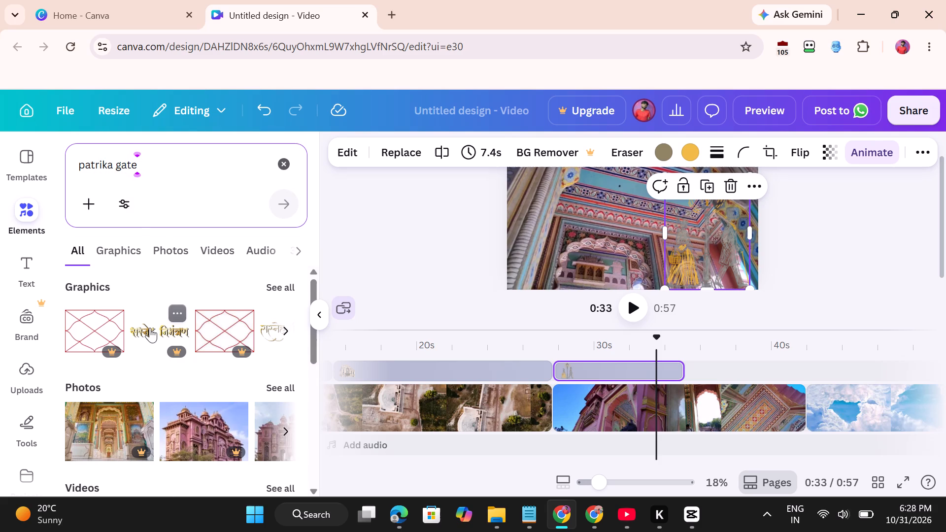
# Insert the Patrika Gate photo of a person standing before the ornate doorway between the aerial ruins clip and the palace clip.
pyautogui.scroll(-1, 150, 328)
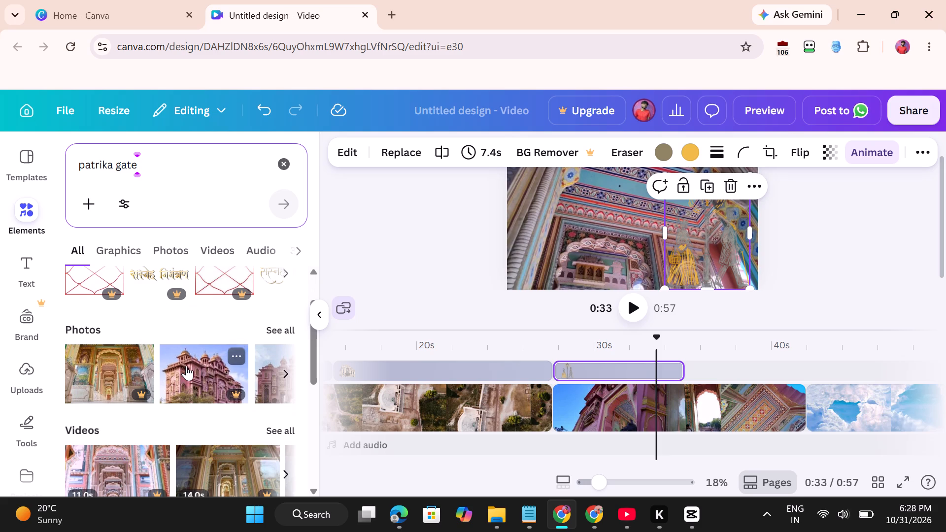
pyautogui.scroll(-4, 186, 366)
pyautogui.hscroll(-1, 238, 314)
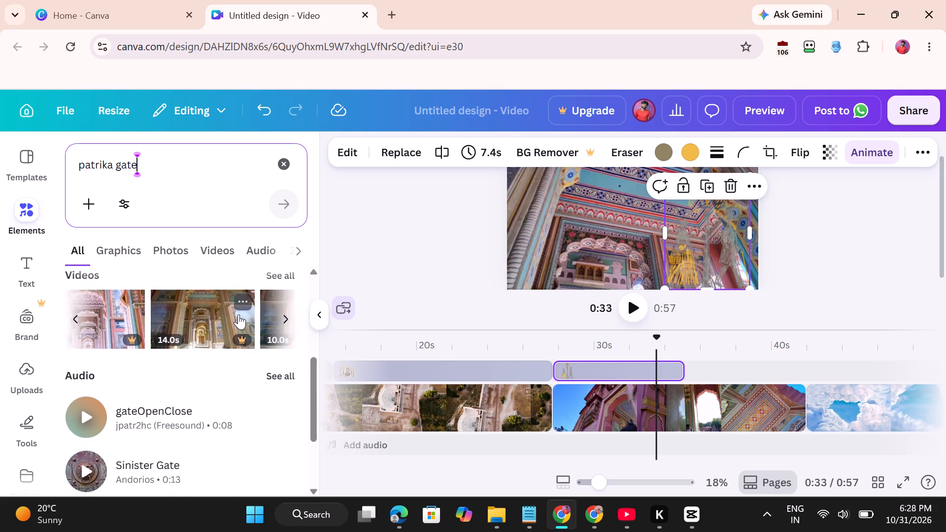
pyautogui.hscroll(-5, 238, 314)
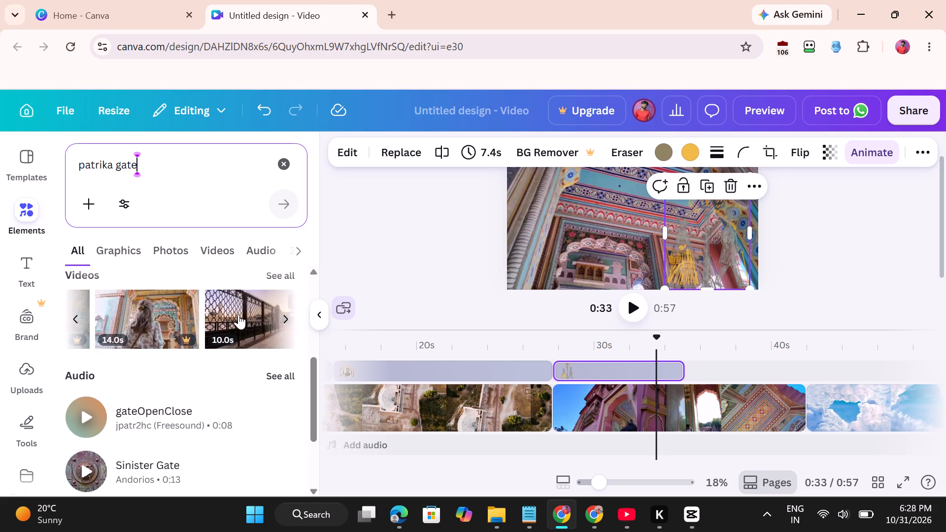
pyautogui.hscroll(-1, 238, 314)
pyautogui.scroll(3, 238, 314)
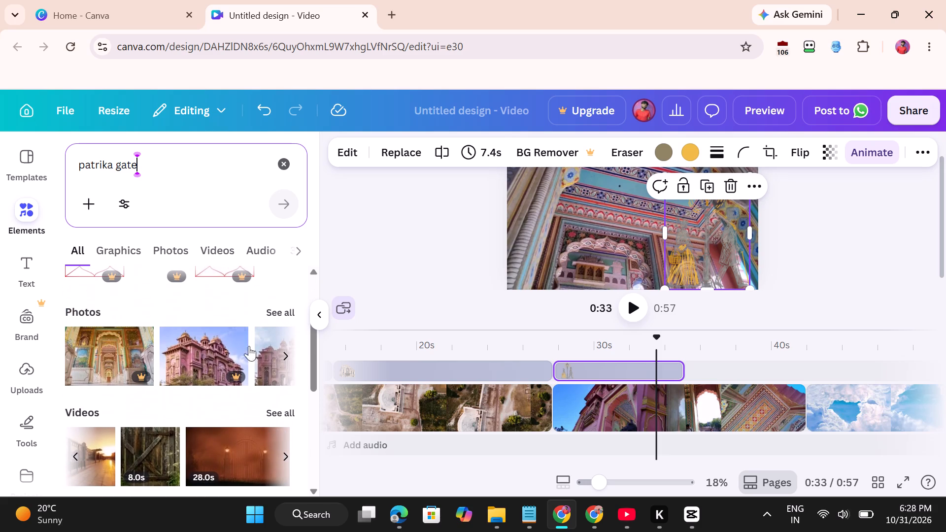
pyautogui.hscroll(-4, 251, 356)
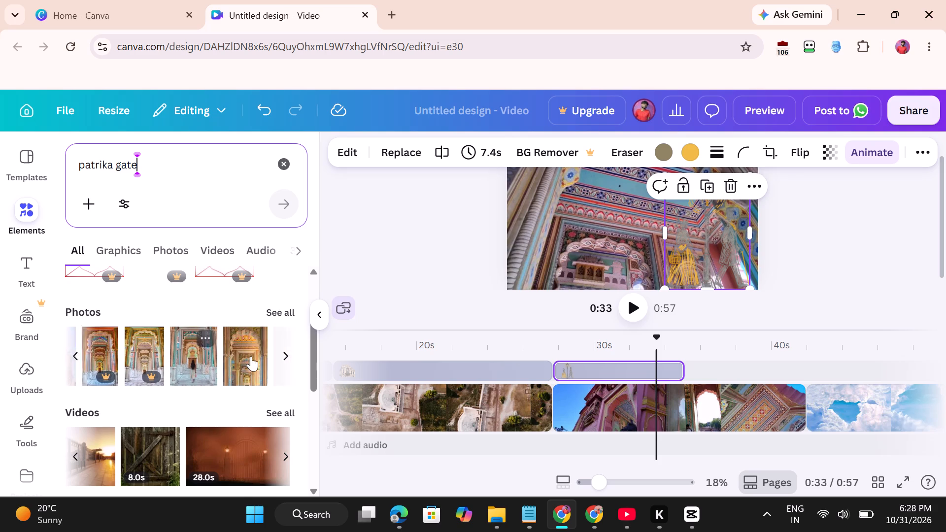
pyautogui.moveTo(188, 361); pyautogui.dragTo(558, 411)
pyautogui.hscroll(1, 457, 397)
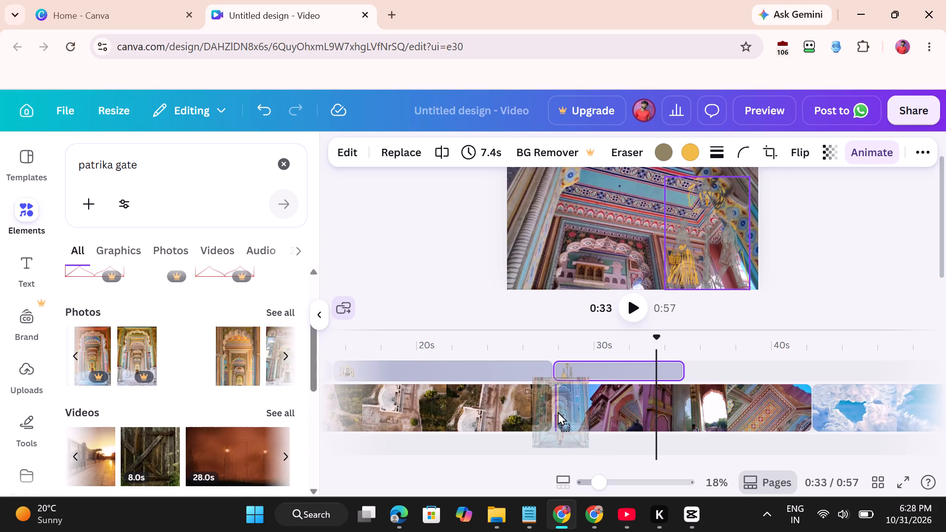
pyautogui.moveTo(558, 411); pyautogui.dragTo(556, 411)
pyautogui.scroll(1, 637, 251)
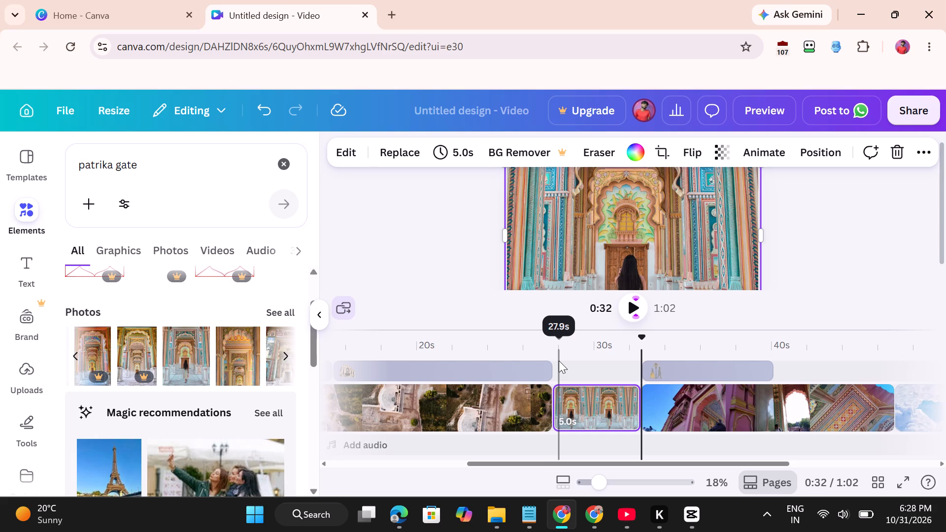
# Play back the start of the inserted gate photo from about 27.9 seconds.
pyautogui.click(557, 359)
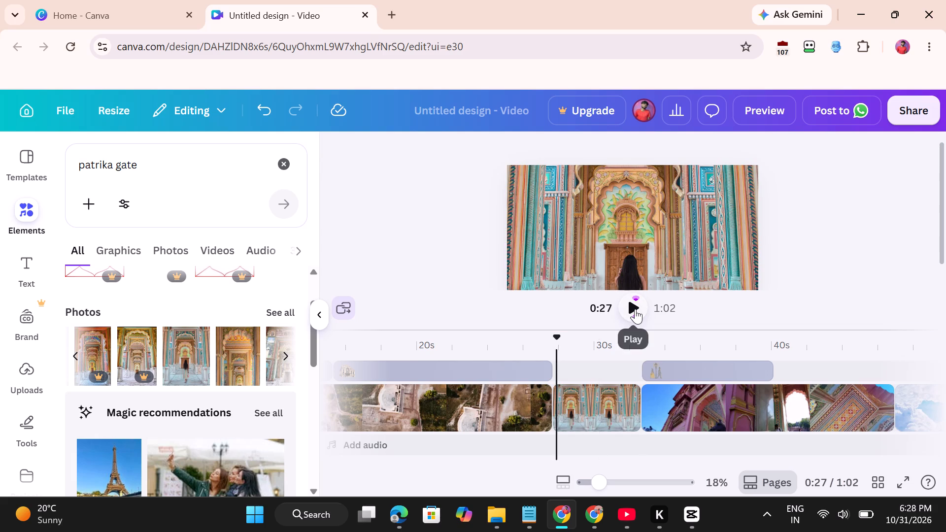
pyautogui.click(635, 309)
pyautogui.click(635, 309)
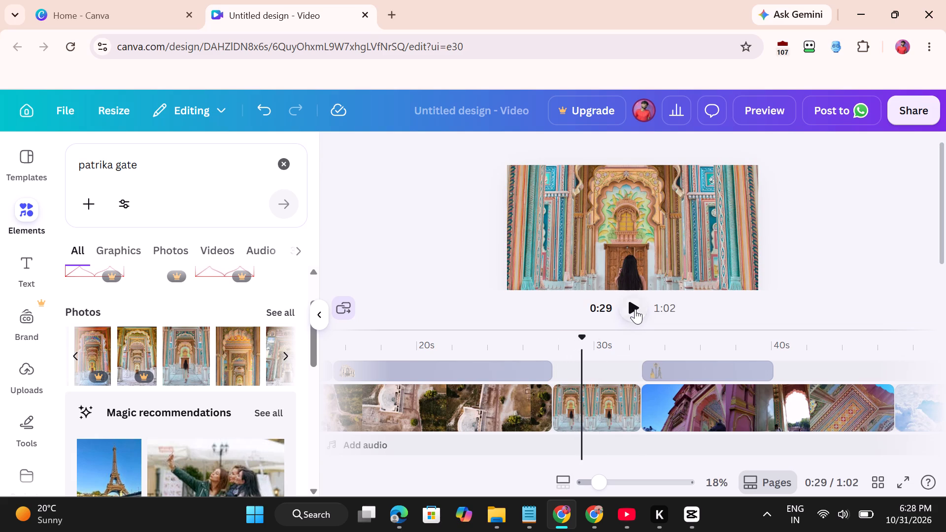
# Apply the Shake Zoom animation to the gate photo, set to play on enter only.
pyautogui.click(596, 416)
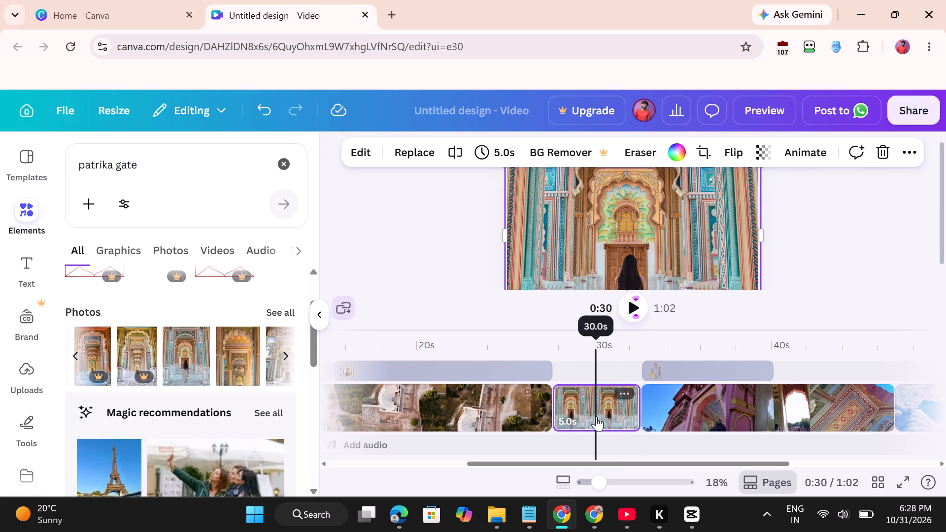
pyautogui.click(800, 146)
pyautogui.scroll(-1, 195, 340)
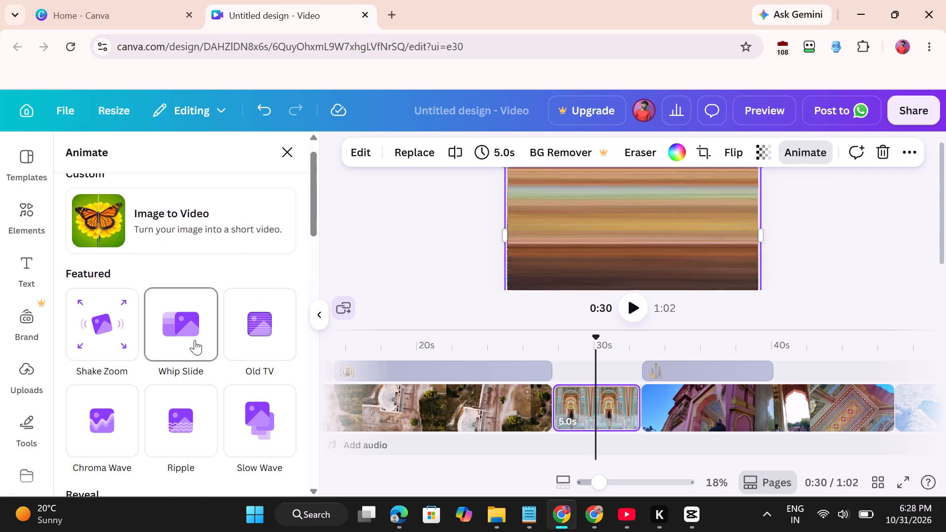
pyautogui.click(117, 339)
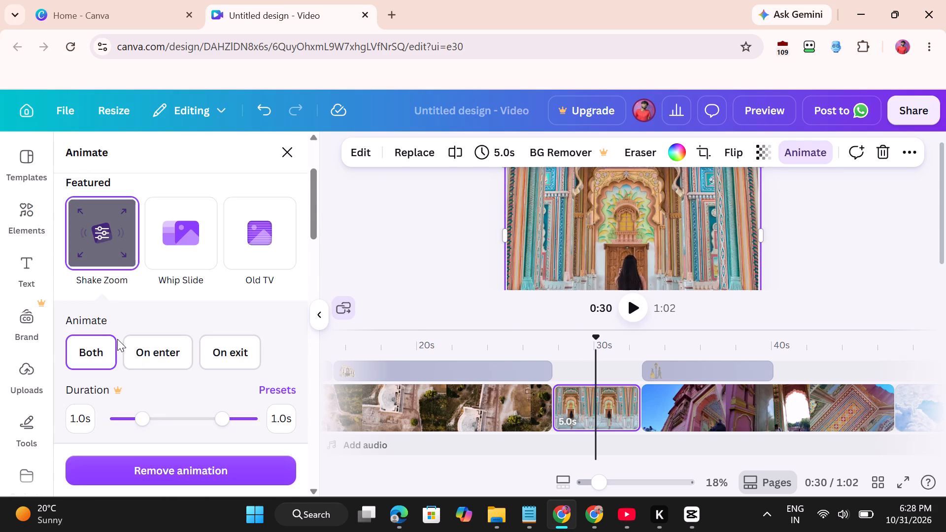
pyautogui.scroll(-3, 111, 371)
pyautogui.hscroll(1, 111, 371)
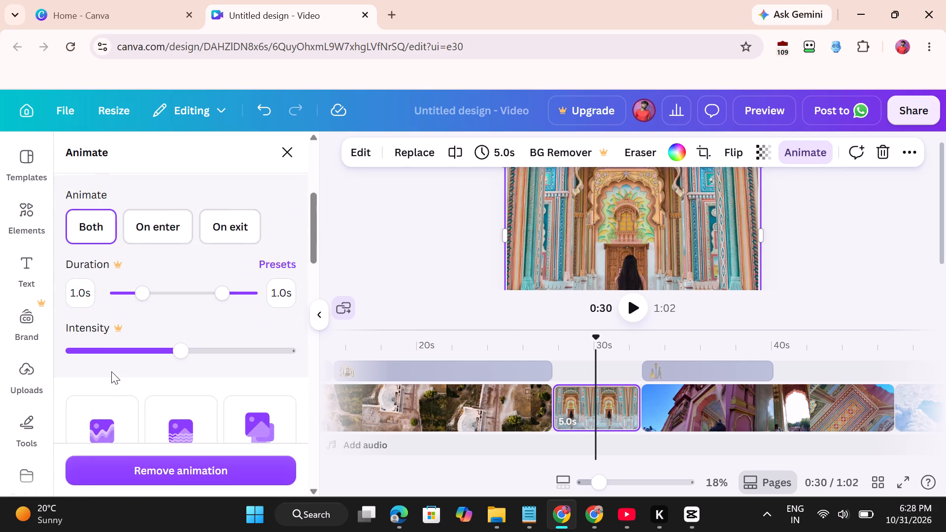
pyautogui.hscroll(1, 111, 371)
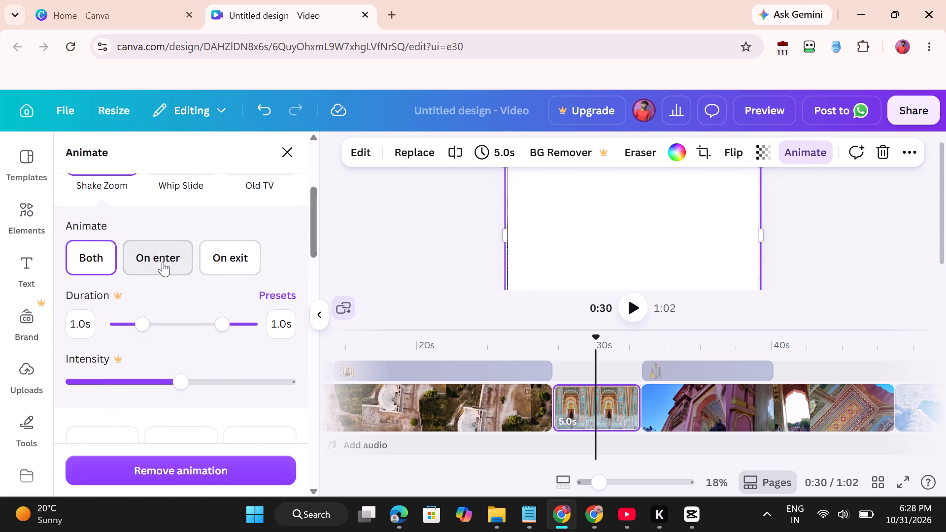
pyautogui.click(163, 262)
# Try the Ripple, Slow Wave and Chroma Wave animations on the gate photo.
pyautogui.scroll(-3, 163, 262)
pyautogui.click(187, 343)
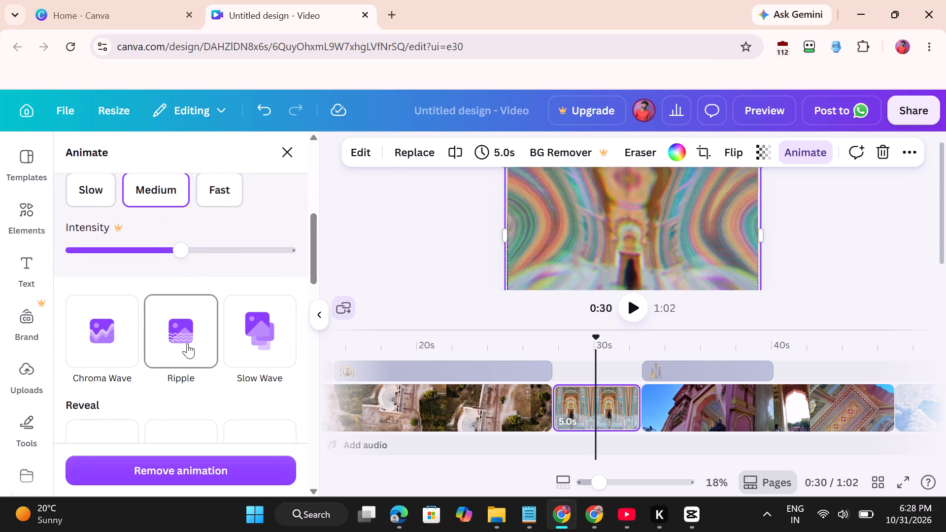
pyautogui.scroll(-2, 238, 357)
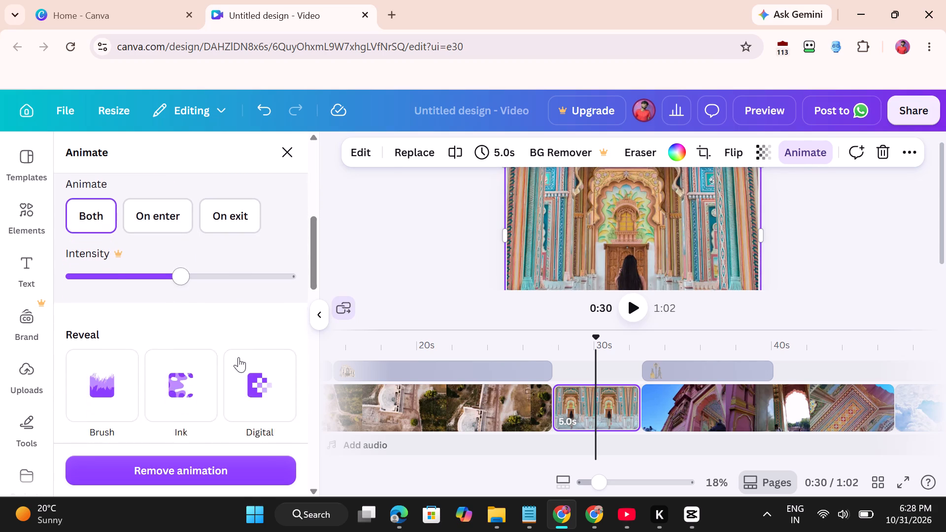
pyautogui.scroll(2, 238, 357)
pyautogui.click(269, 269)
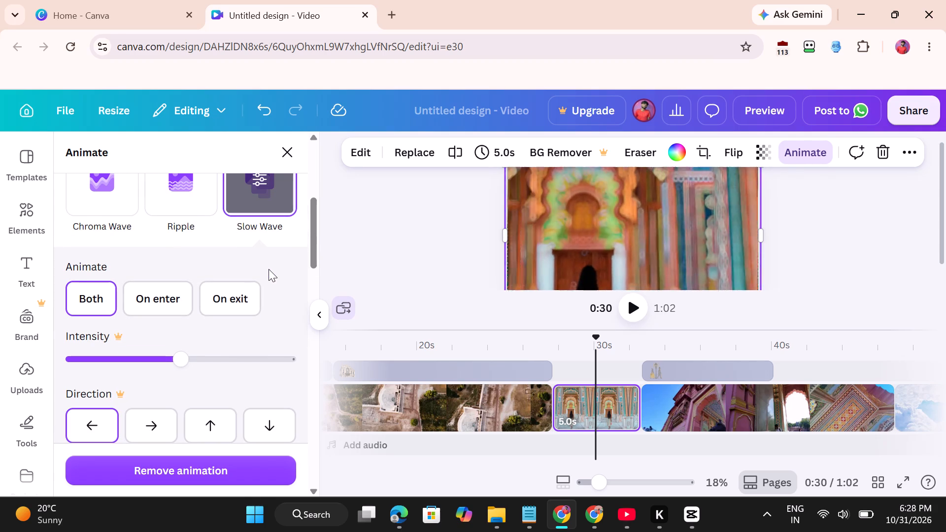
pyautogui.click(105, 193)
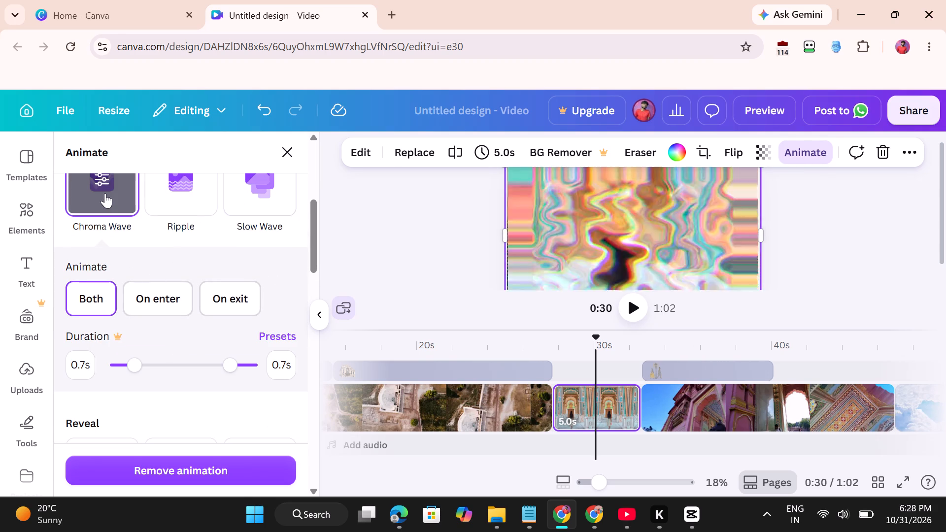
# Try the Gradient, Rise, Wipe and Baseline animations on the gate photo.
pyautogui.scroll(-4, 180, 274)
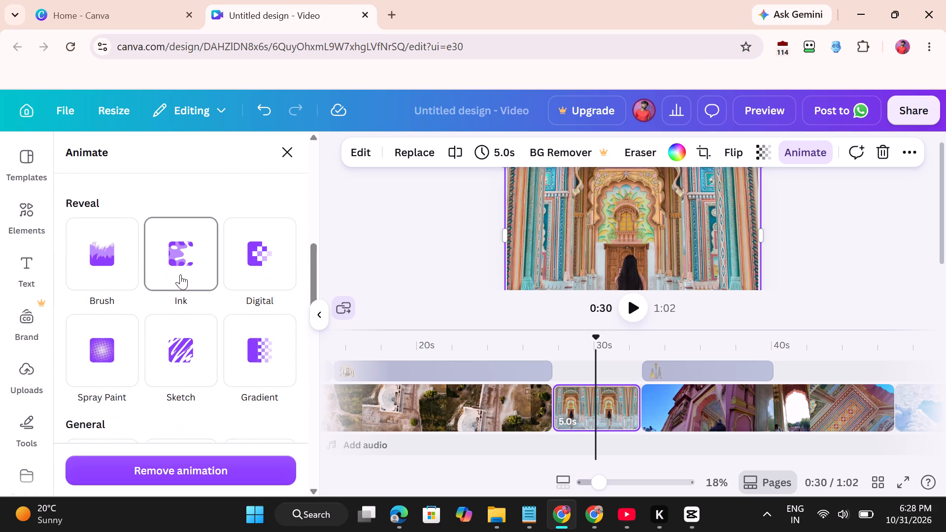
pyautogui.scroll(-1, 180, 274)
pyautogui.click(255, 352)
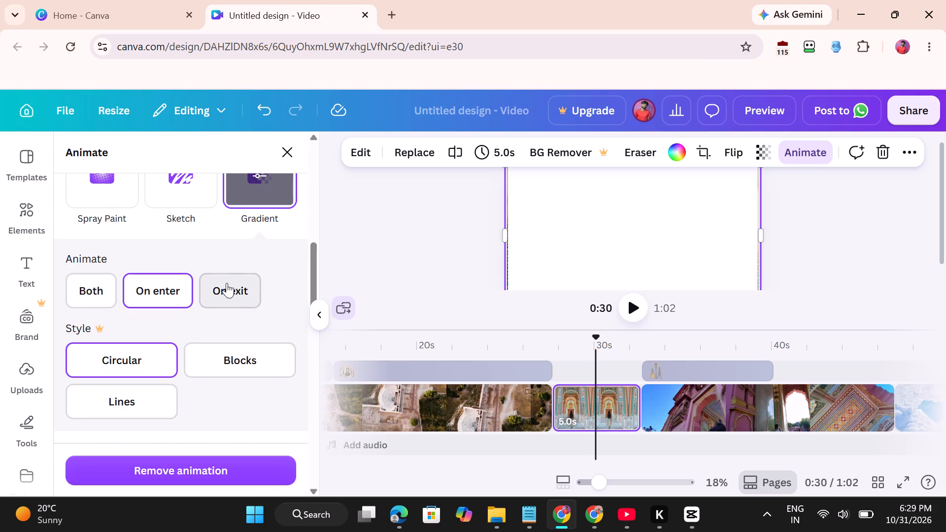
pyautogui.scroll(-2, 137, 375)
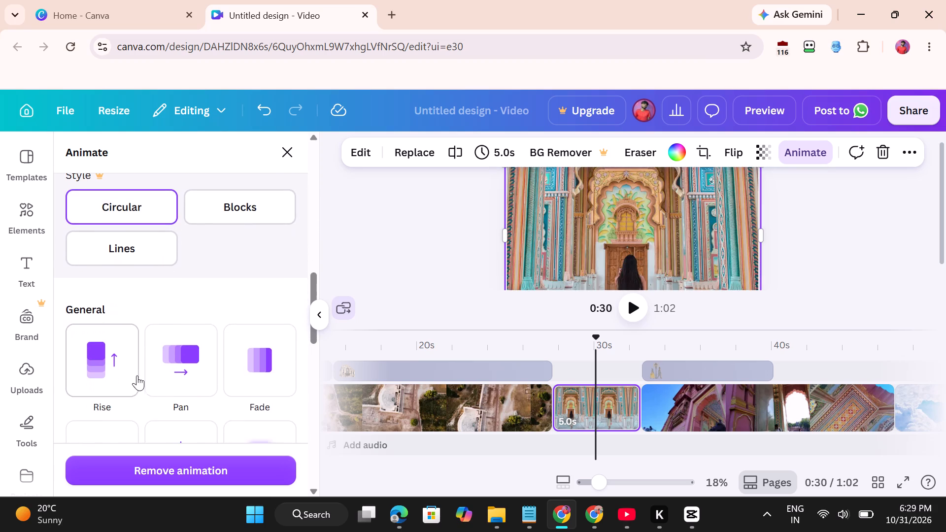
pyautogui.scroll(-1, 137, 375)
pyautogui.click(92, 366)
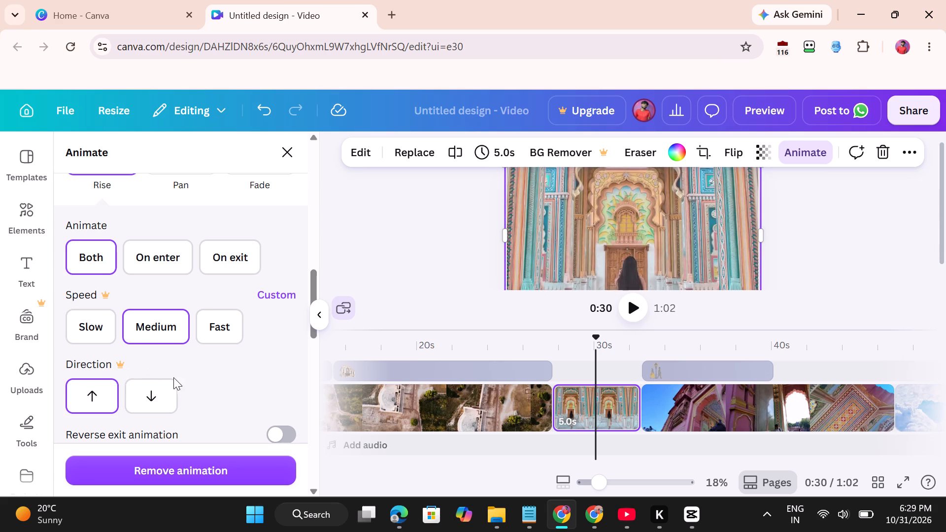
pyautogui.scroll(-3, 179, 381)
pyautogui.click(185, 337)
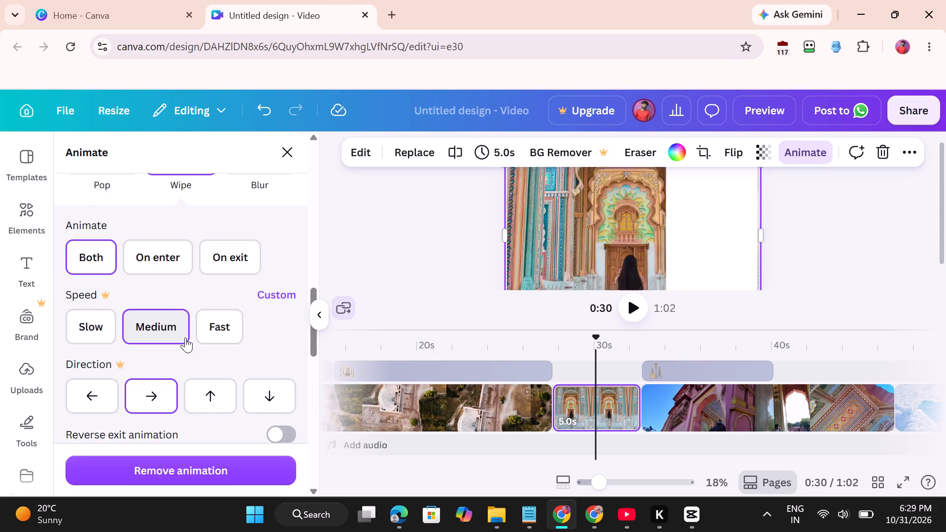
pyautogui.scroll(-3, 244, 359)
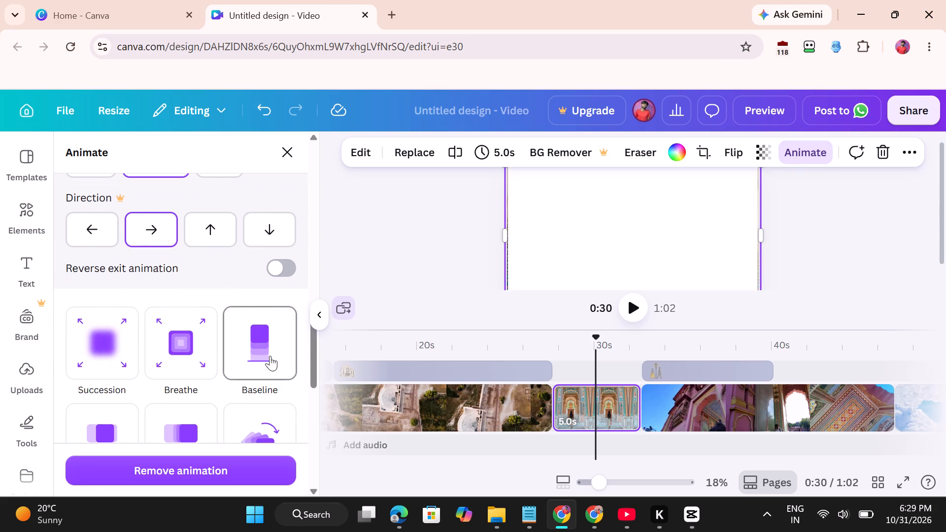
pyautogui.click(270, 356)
# Apply the Stomp animation to the gate photo.
pyautogui.scroll(-3, 194, 358)
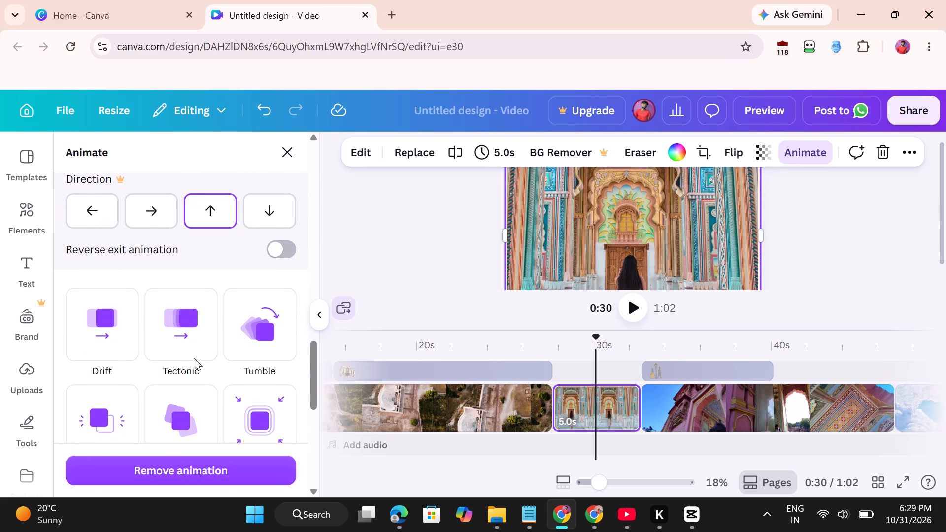
pyautogui.click(264, 422)
# Apply the Rotate add-on effect to the gate photo.
pyautogui.scroll(-3, 264, 422)
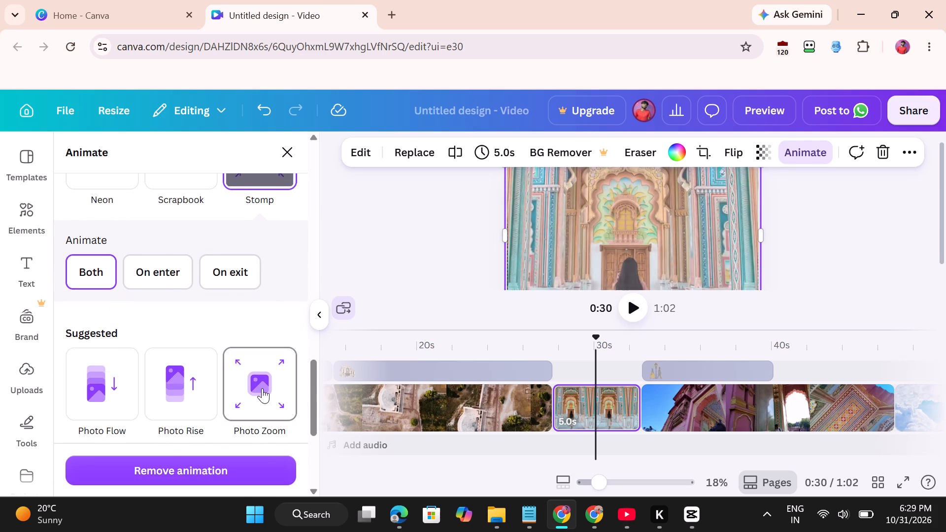
pyautogui.scroll(-3, 262, 388)
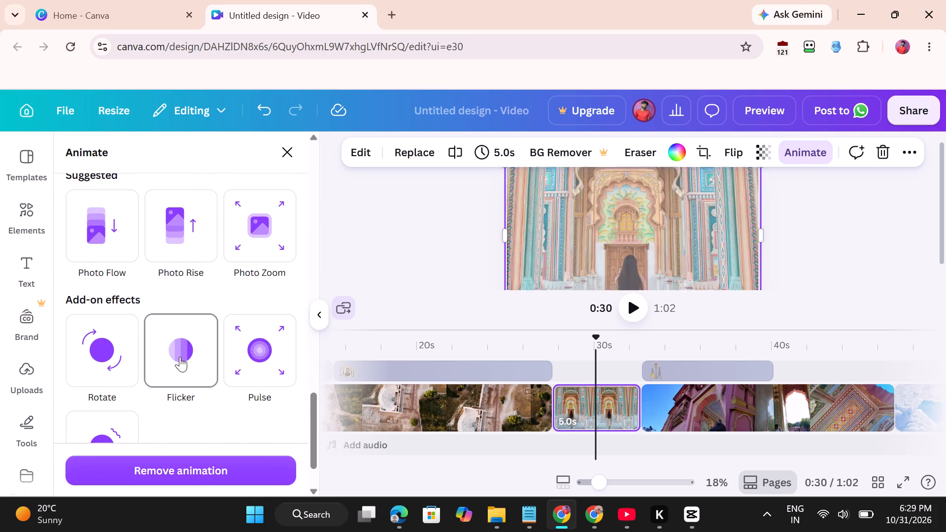
pyautogui.click(111, 355)
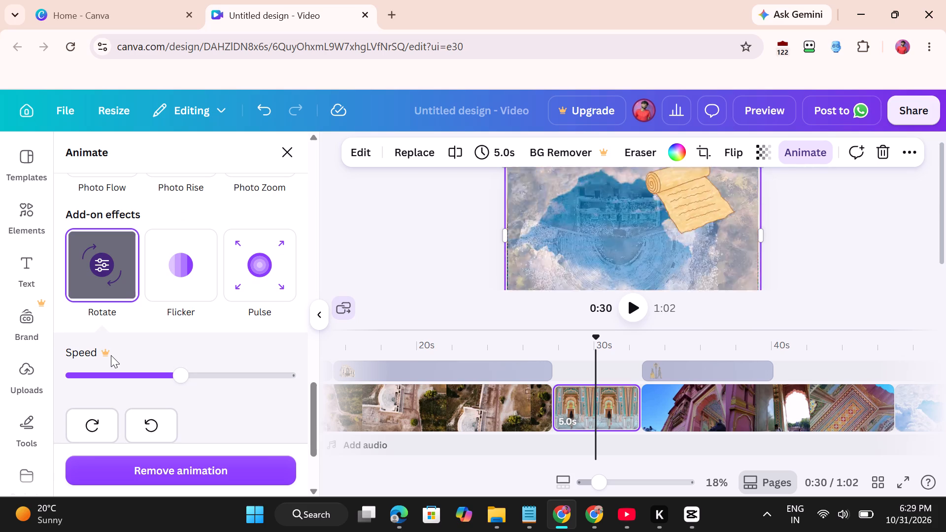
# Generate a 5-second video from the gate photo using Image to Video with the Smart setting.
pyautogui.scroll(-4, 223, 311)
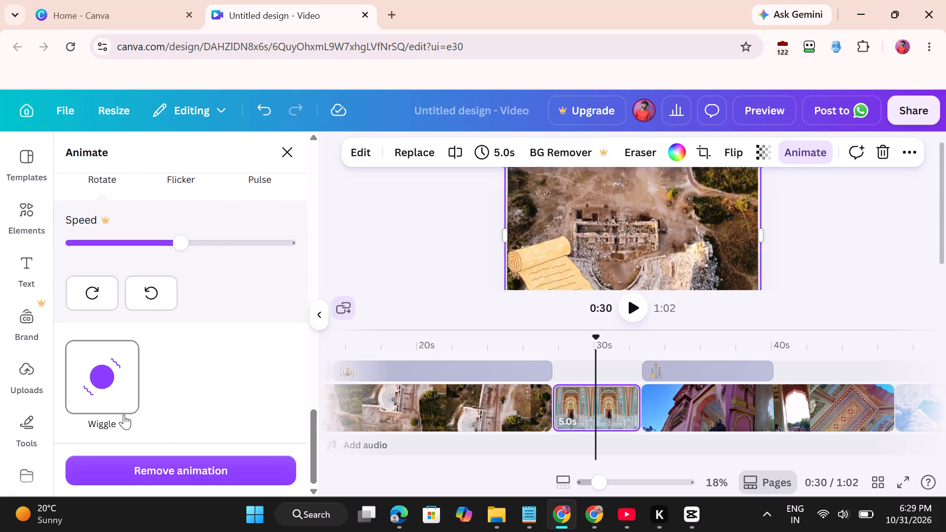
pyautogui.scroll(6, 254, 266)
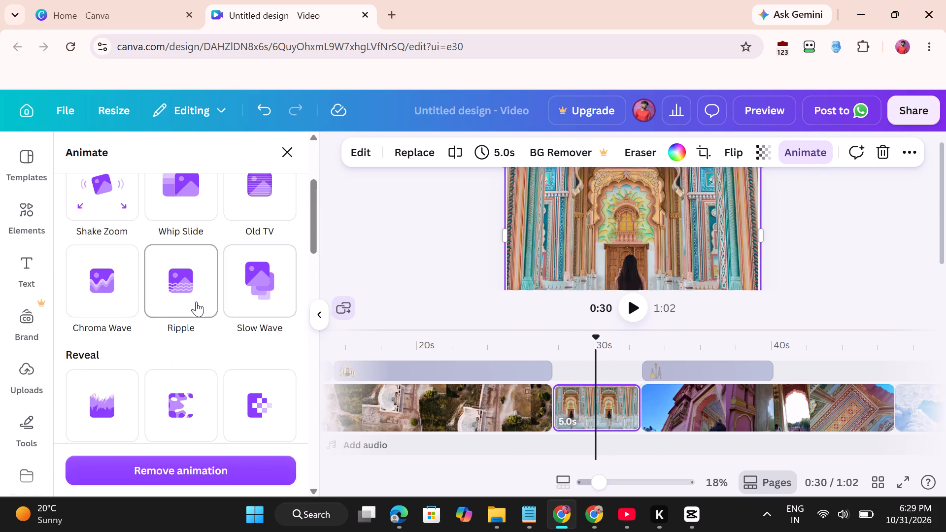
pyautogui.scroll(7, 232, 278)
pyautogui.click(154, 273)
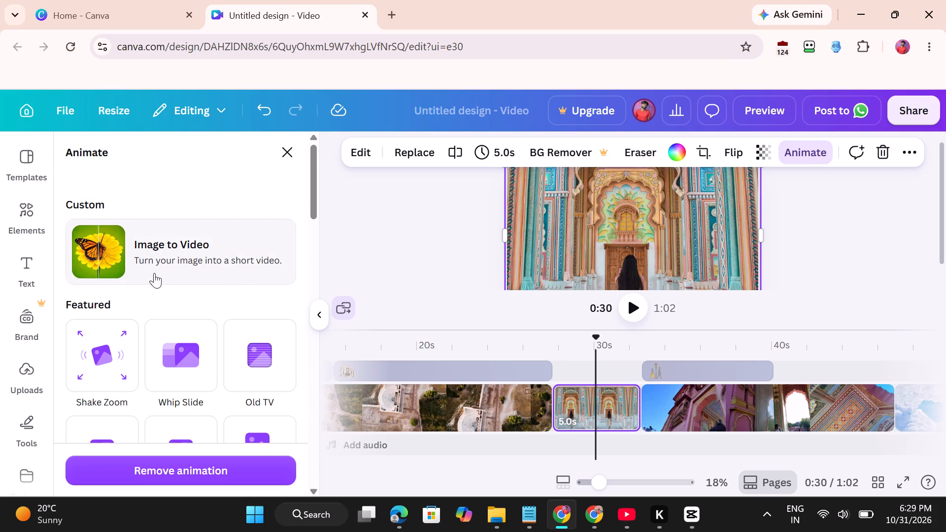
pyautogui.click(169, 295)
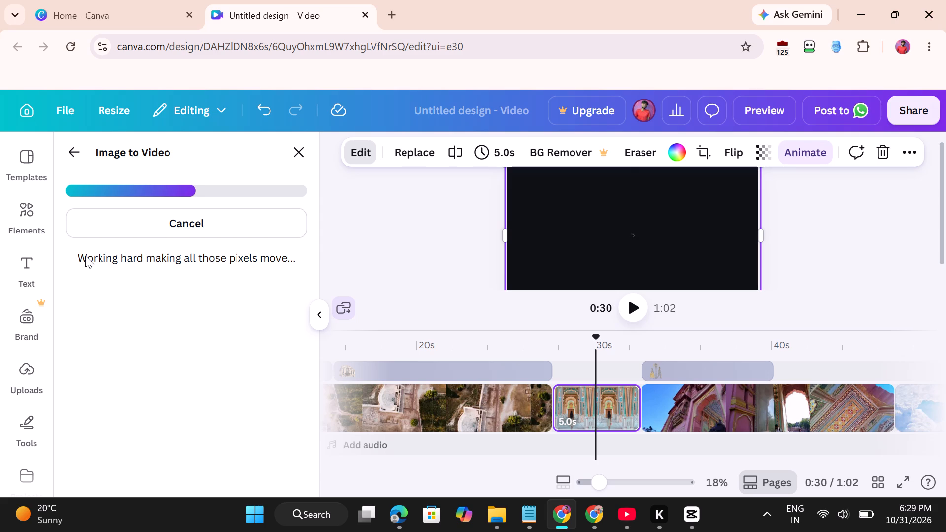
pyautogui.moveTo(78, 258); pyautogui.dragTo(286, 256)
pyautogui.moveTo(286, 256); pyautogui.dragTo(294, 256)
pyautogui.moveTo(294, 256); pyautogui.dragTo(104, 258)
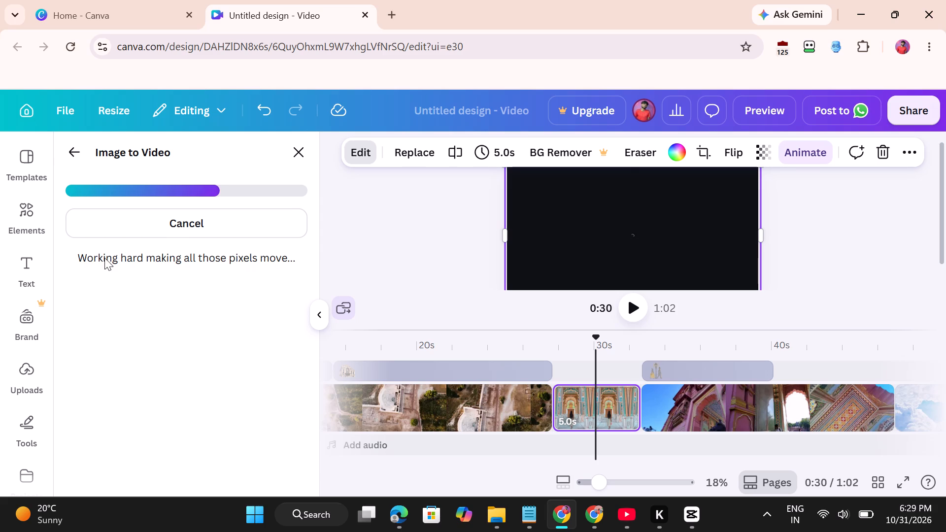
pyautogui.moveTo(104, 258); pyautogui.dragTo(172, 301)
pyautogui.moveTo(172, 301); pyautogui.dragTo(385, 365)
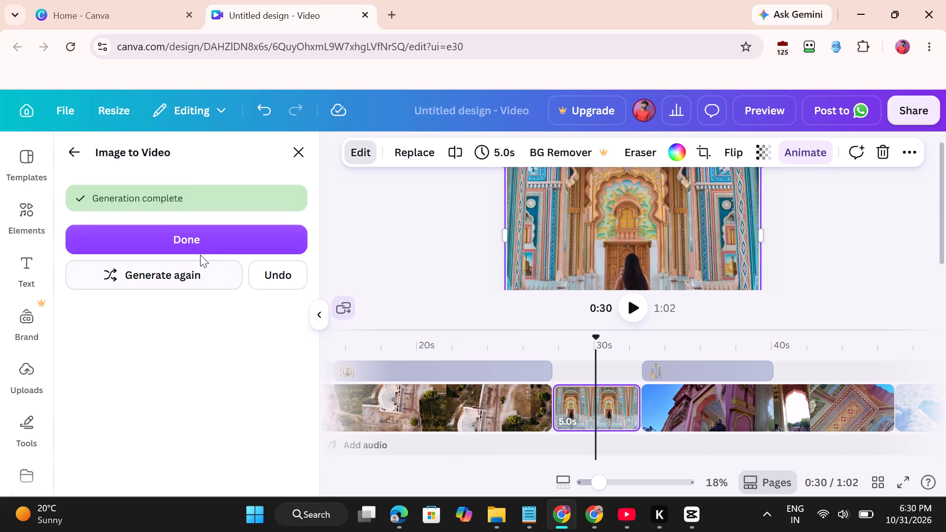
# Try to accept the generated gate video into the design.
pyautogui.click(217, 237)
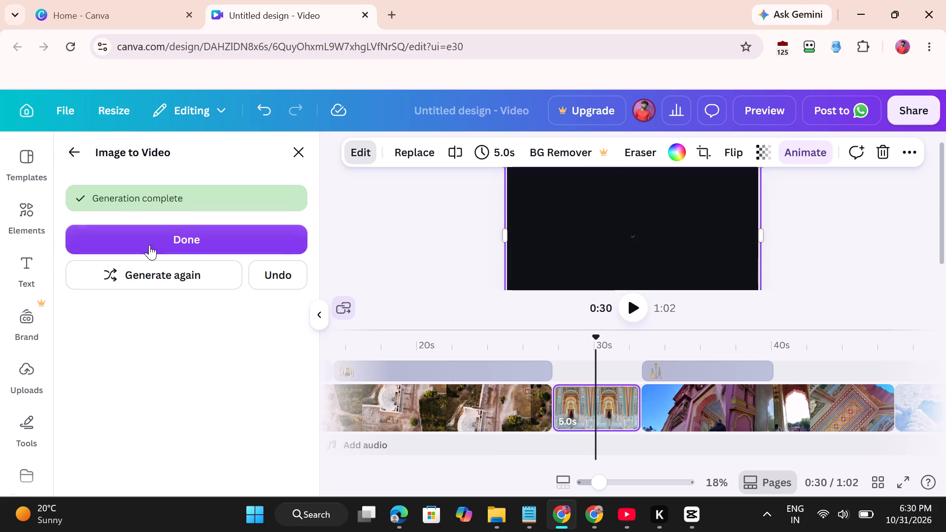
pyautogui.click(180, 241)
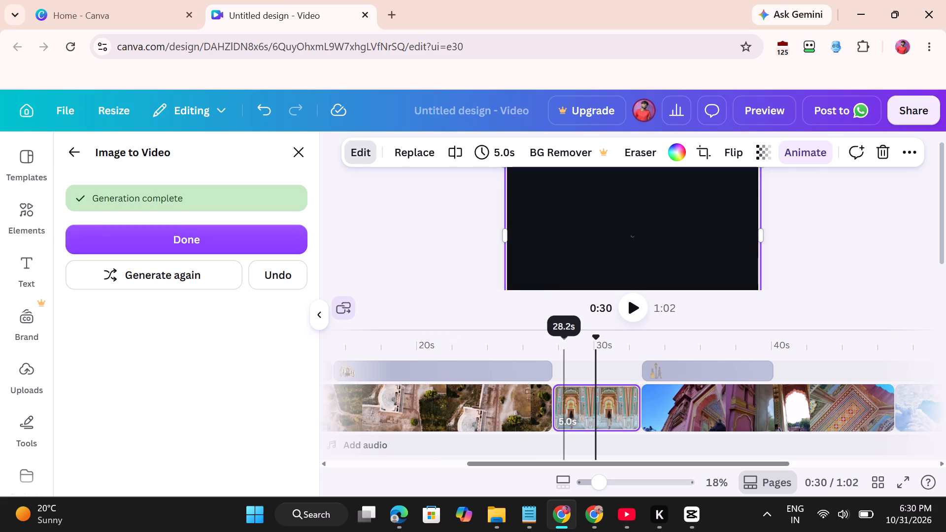
# Play the timeline from about 28 seconds to preview the gate clip, and pause it once the clip has passed.
pyautogui.click(558, 351)
pyautogui.click(639, 296)
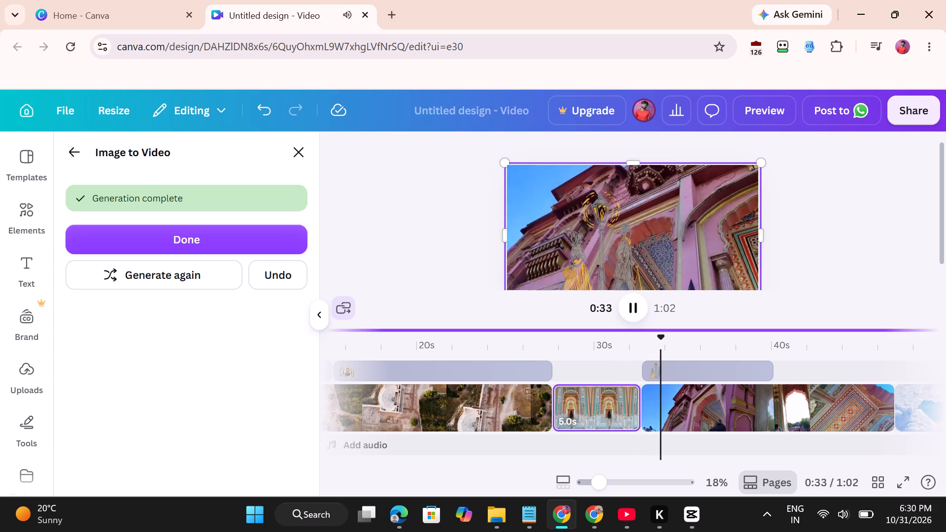
pyautogui.click(630, 313)
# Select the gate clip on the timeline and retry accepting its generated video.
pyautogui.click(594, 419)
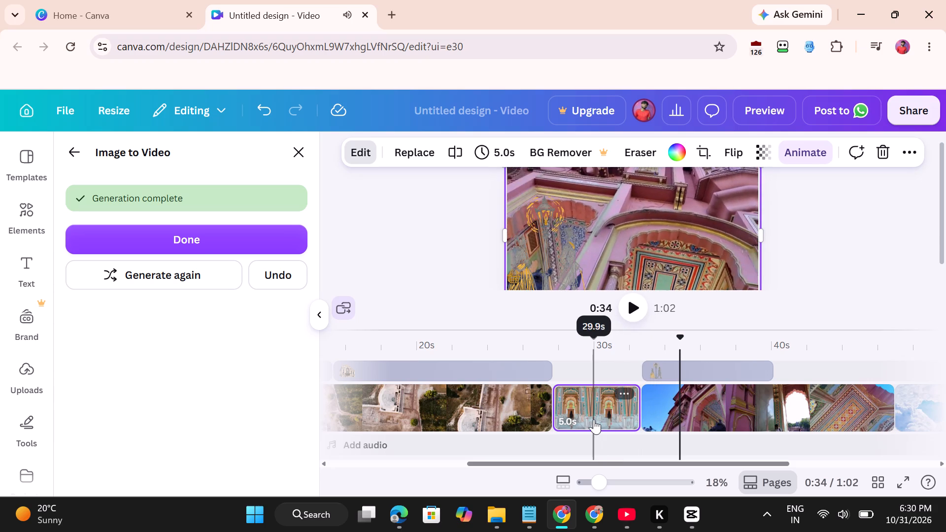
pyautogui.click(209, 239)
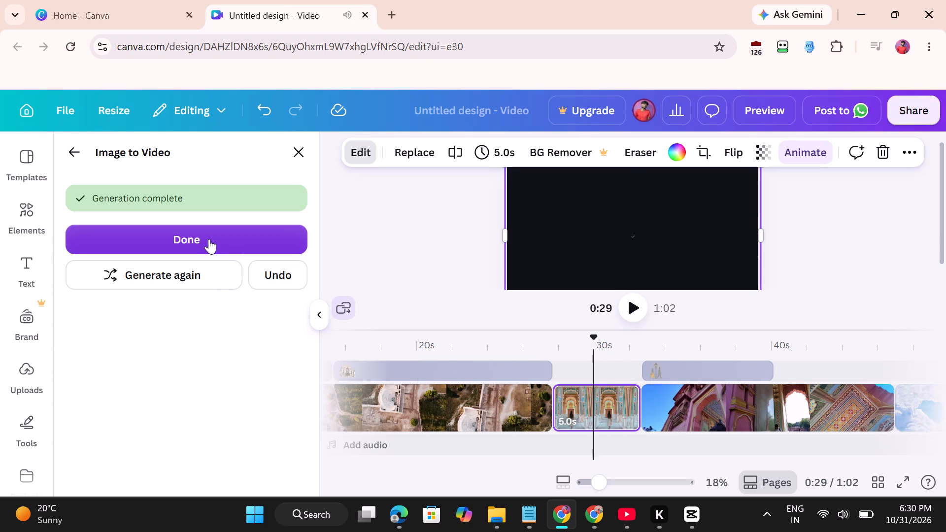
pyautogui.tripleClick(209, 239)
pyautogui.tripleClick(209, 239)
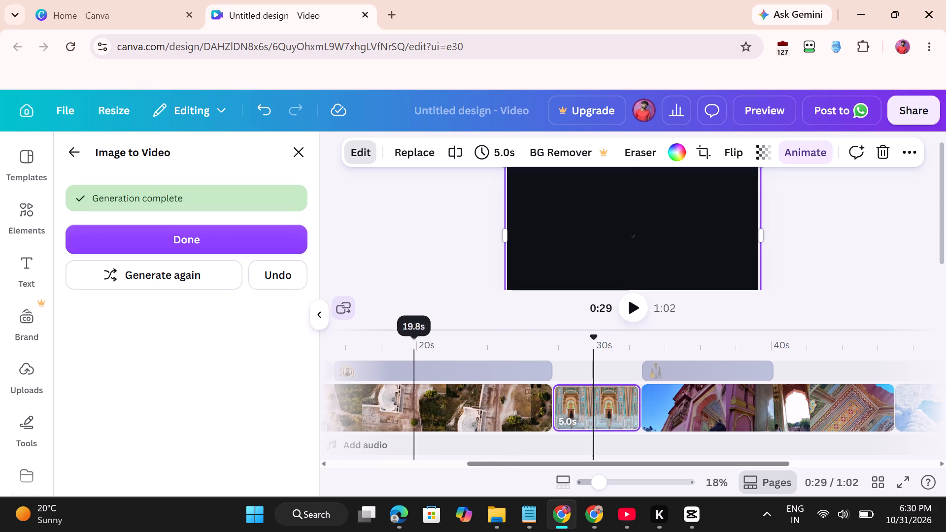
# Play the timeline from about 22 seconds through to the gate clip to review it.
pyautogui.click(461, 345)
pyautogui.click(640, 307)
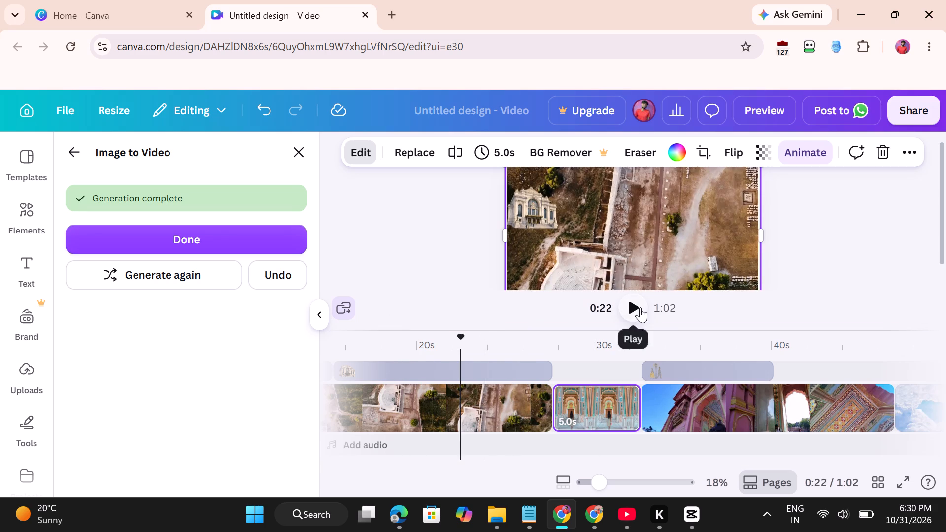
pyautogui.scroll(1, 631, 236)
pyautogui.scroll(-4, 631, 236)
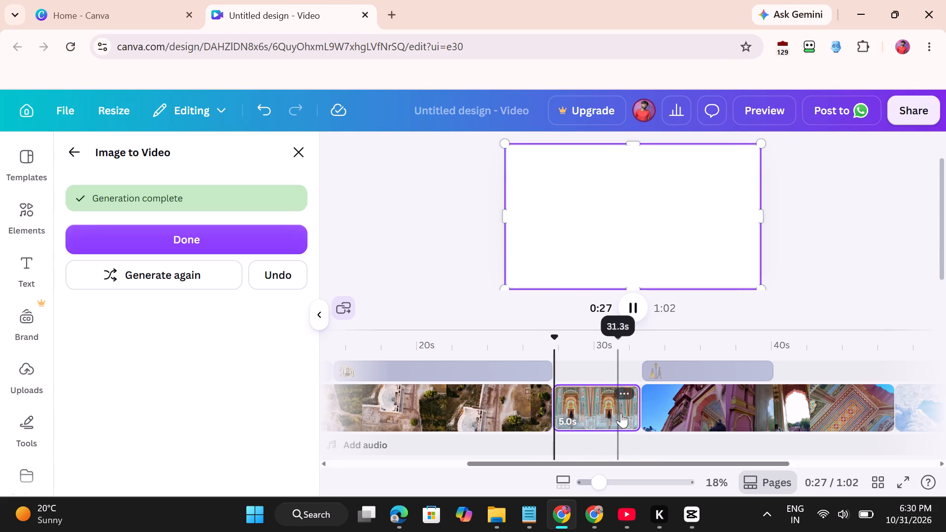
pyautogui.hscroll(-3, 628, 407)
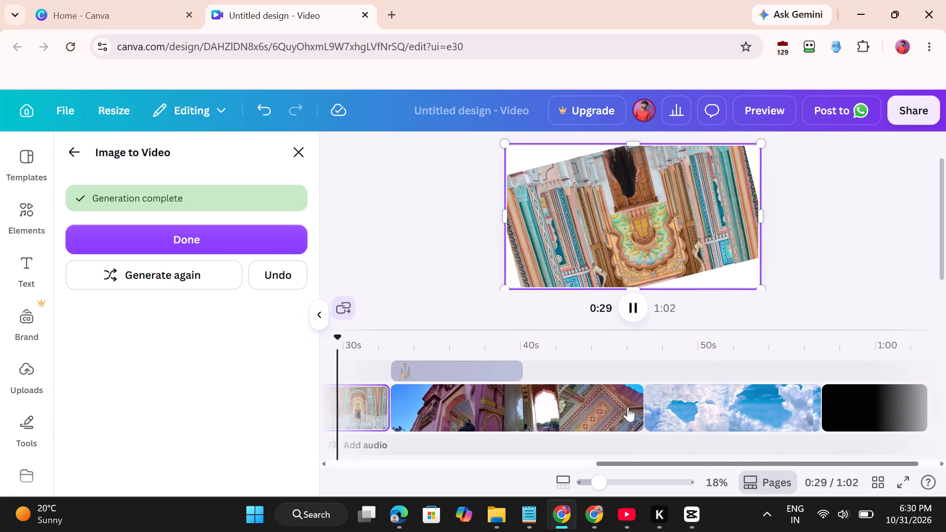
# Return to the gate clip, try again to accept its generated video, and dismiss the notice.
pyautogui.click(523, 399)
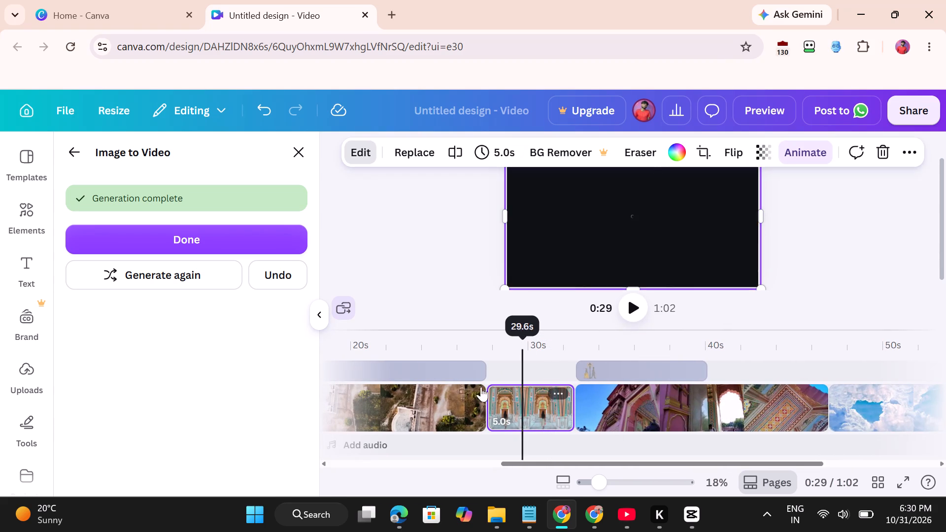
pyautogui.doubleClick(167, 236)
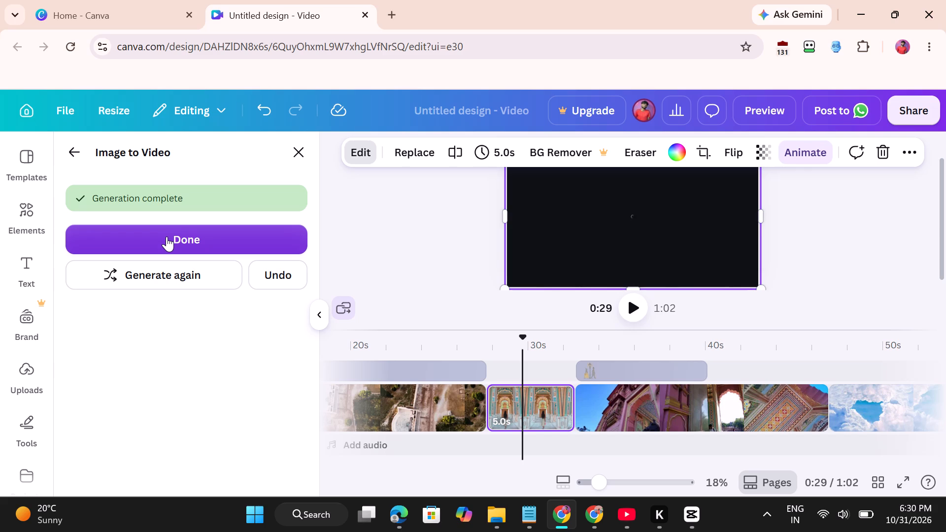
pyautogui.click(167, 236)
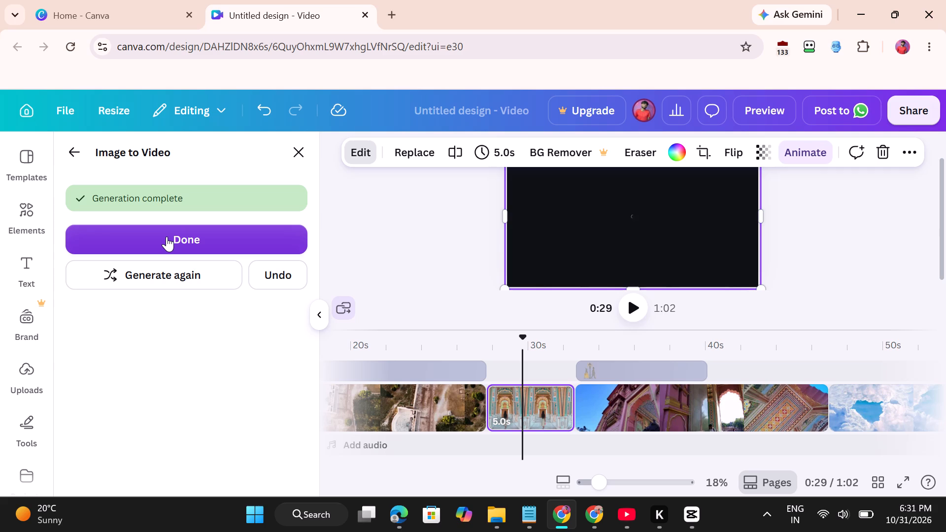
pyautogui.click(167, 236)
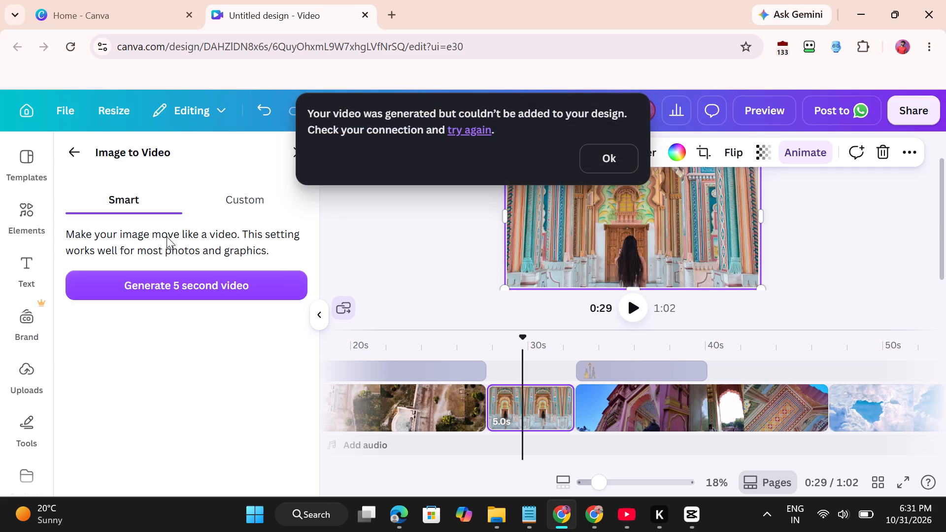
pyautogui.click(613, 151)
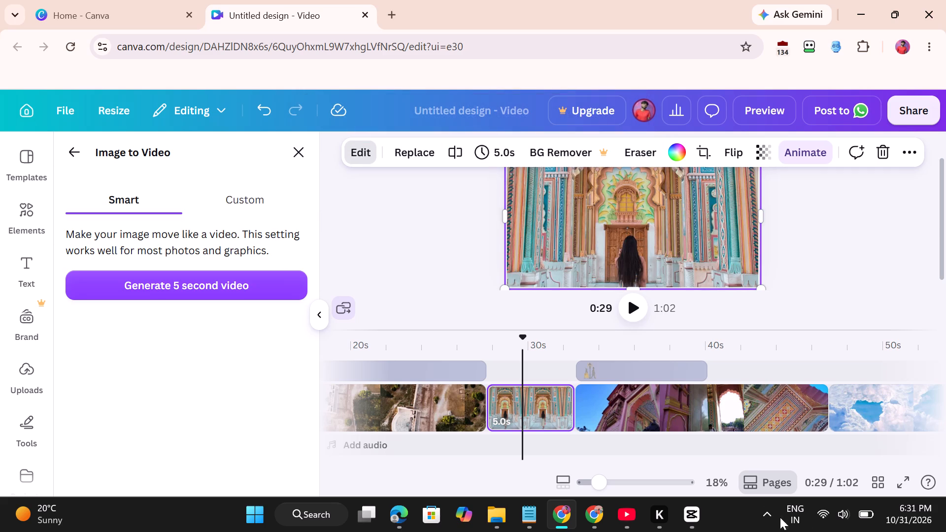
# Check the computer's Wi-Fi connection in the system quick settings.
pyautogui.click(826, 517)
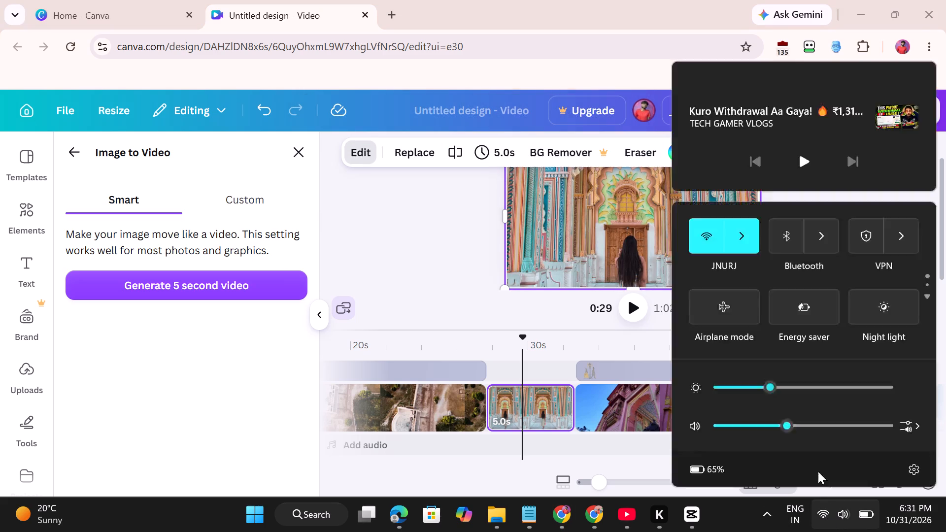
pyautogui.click(468, 243)
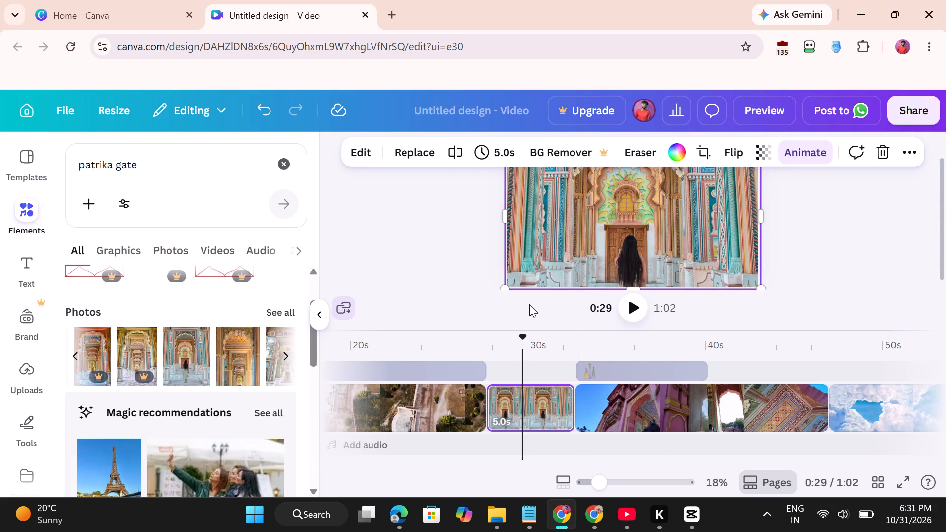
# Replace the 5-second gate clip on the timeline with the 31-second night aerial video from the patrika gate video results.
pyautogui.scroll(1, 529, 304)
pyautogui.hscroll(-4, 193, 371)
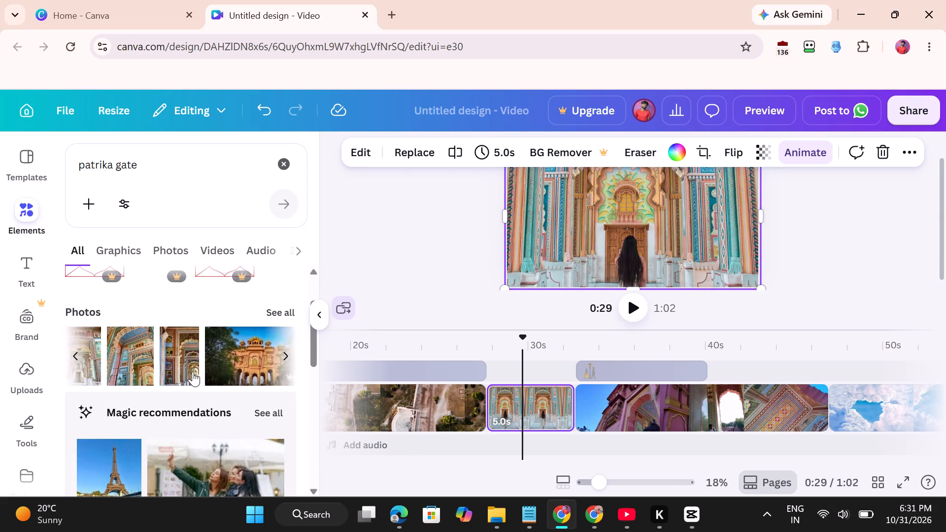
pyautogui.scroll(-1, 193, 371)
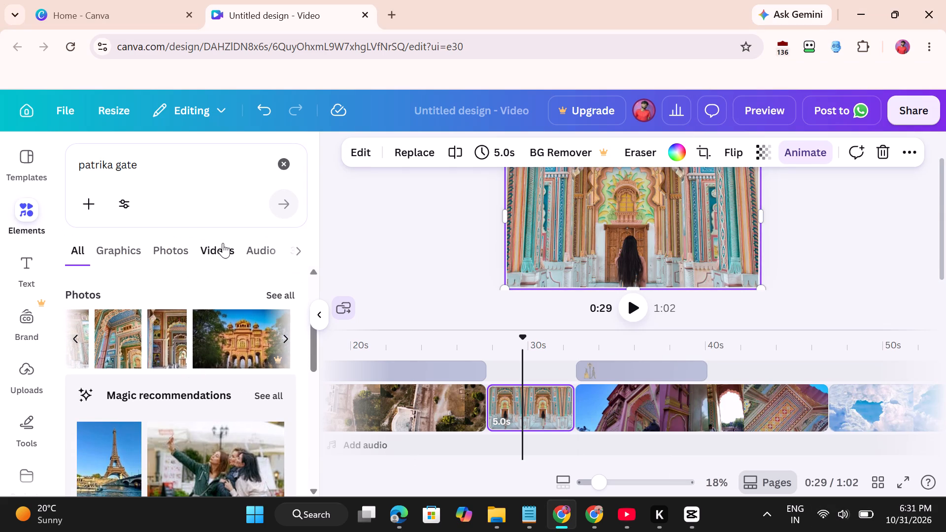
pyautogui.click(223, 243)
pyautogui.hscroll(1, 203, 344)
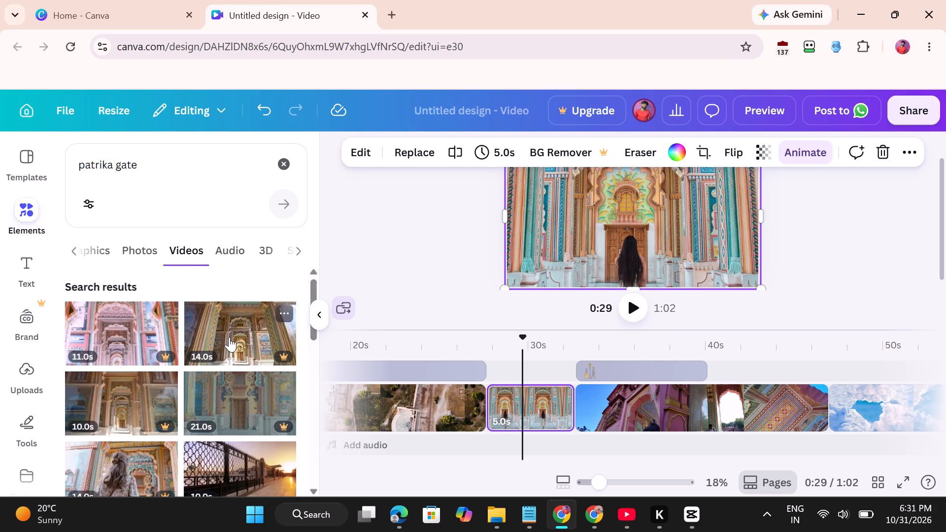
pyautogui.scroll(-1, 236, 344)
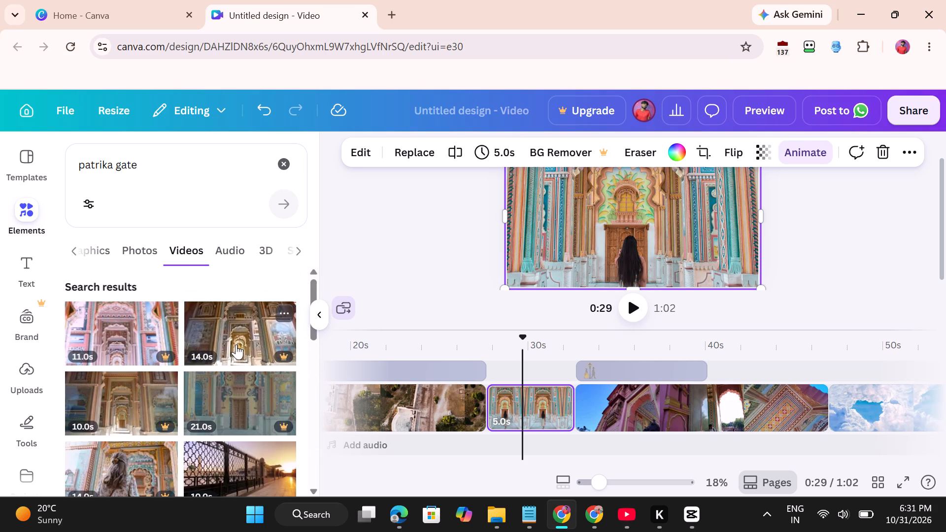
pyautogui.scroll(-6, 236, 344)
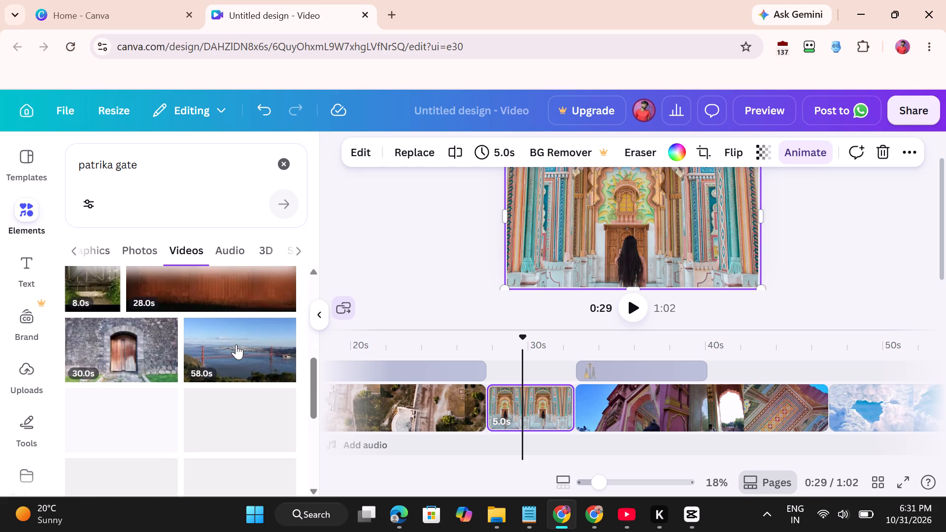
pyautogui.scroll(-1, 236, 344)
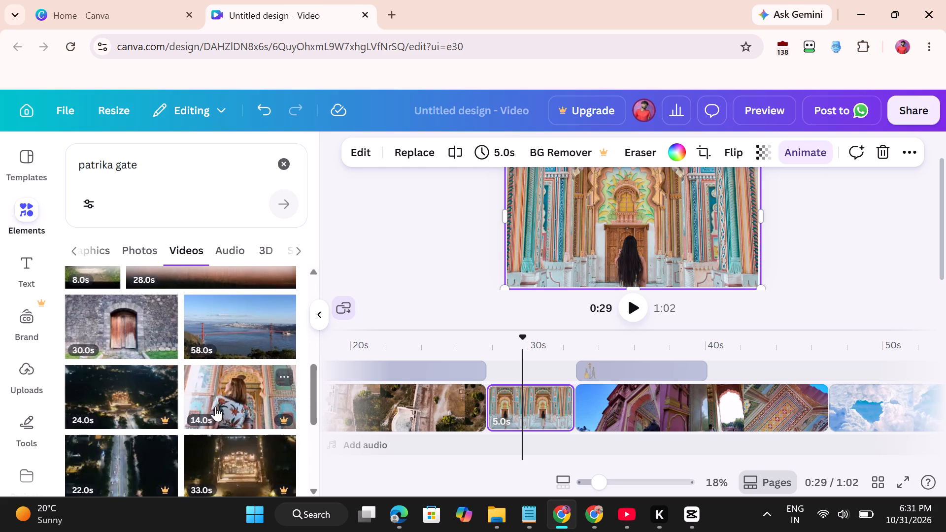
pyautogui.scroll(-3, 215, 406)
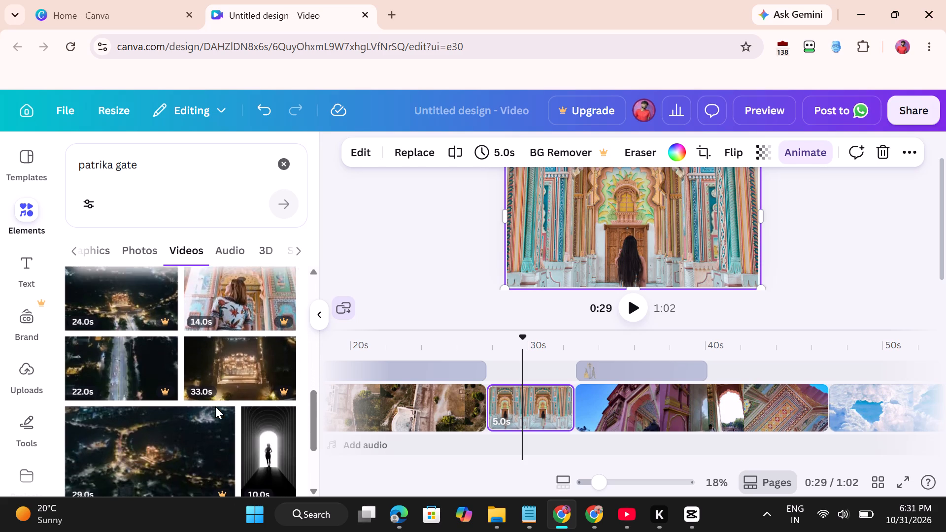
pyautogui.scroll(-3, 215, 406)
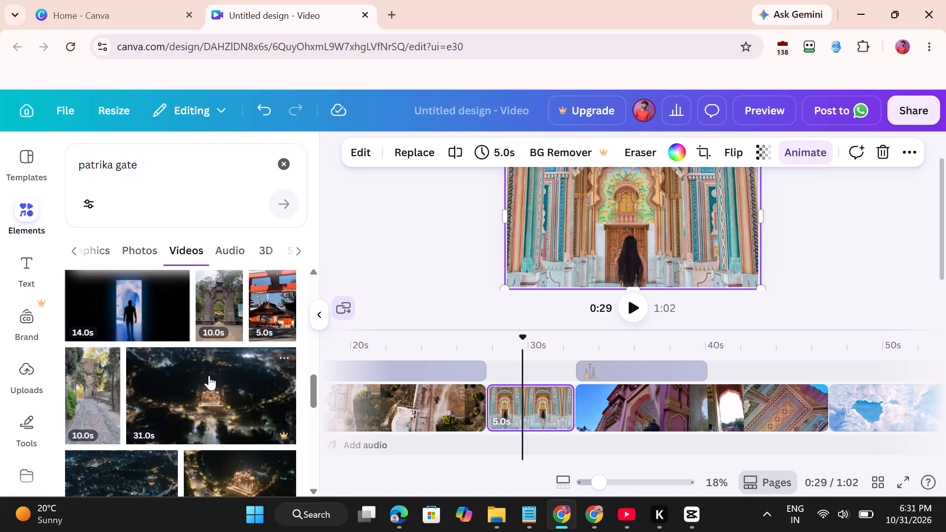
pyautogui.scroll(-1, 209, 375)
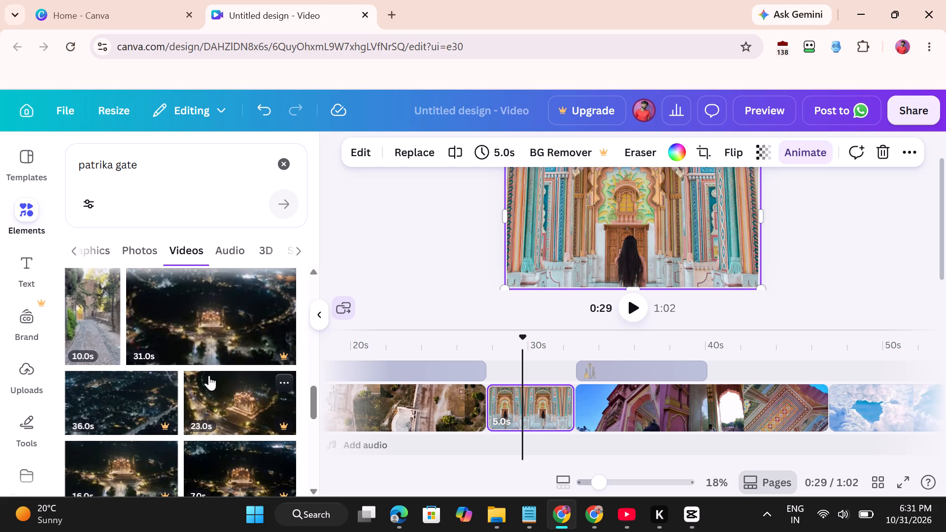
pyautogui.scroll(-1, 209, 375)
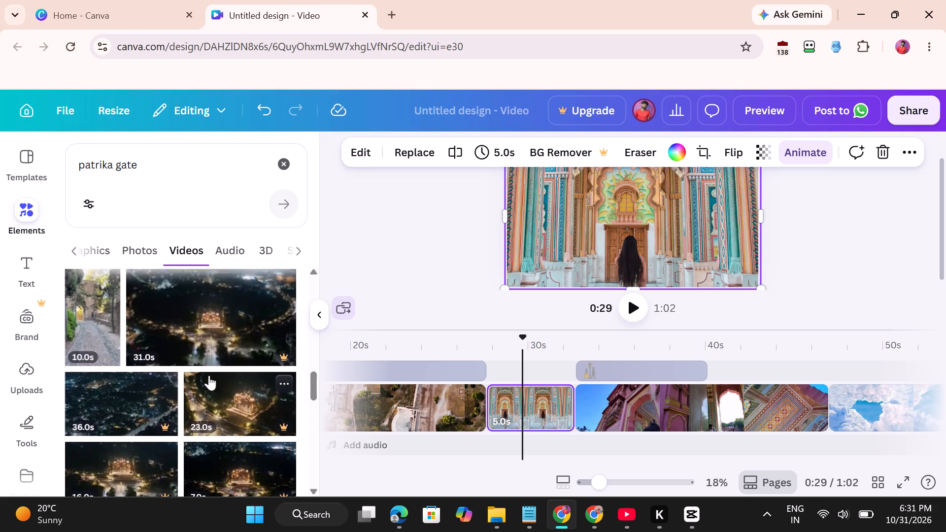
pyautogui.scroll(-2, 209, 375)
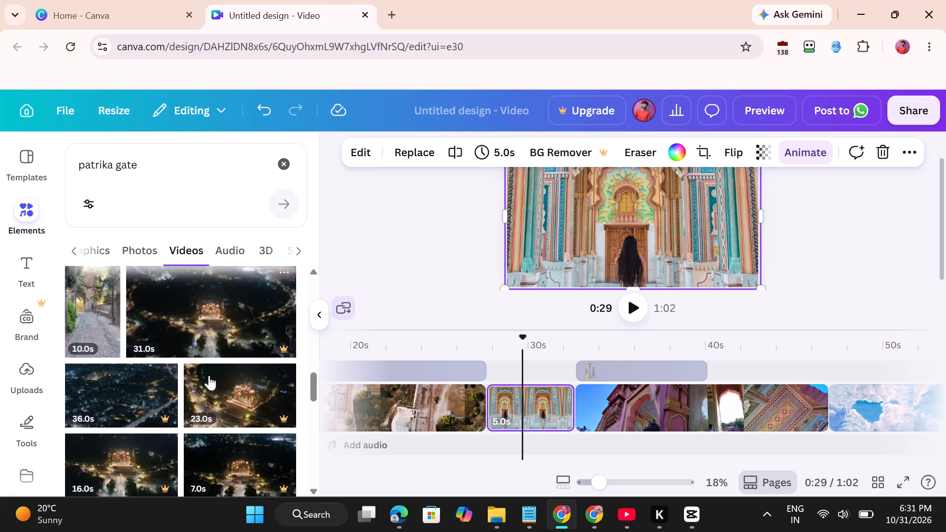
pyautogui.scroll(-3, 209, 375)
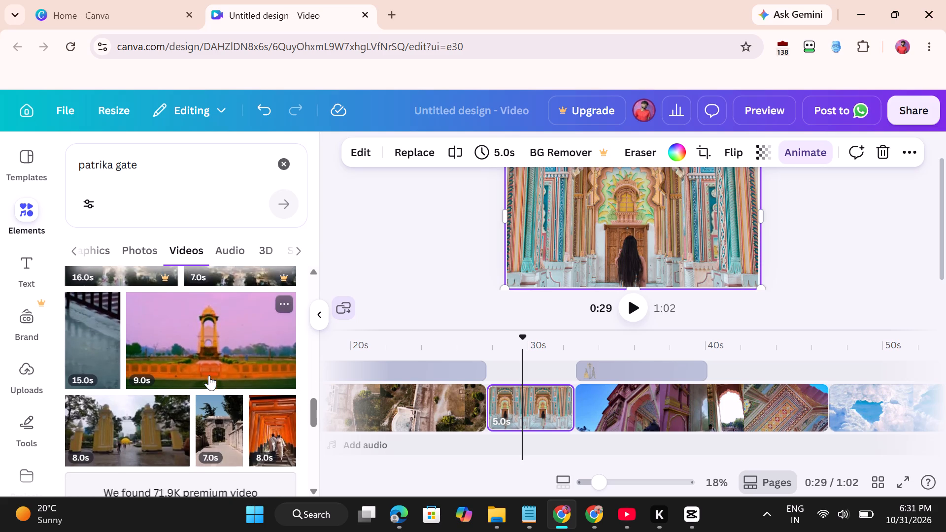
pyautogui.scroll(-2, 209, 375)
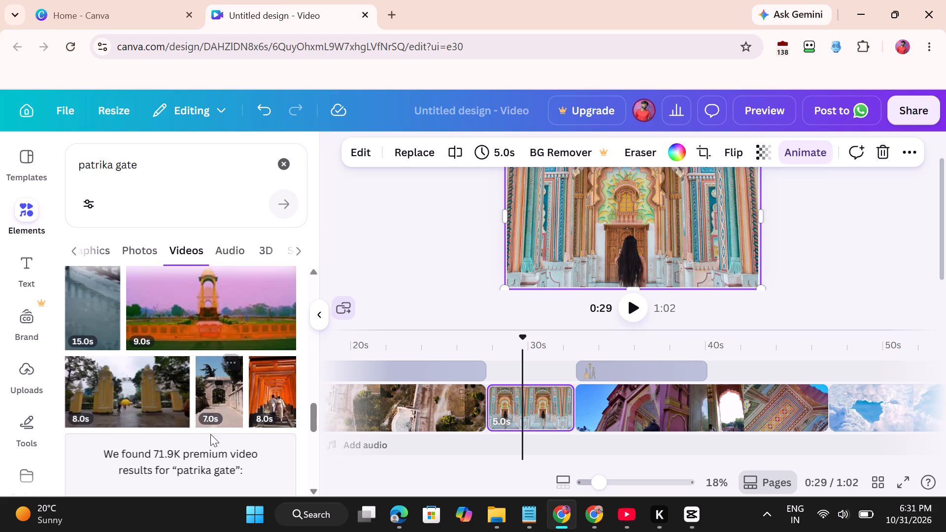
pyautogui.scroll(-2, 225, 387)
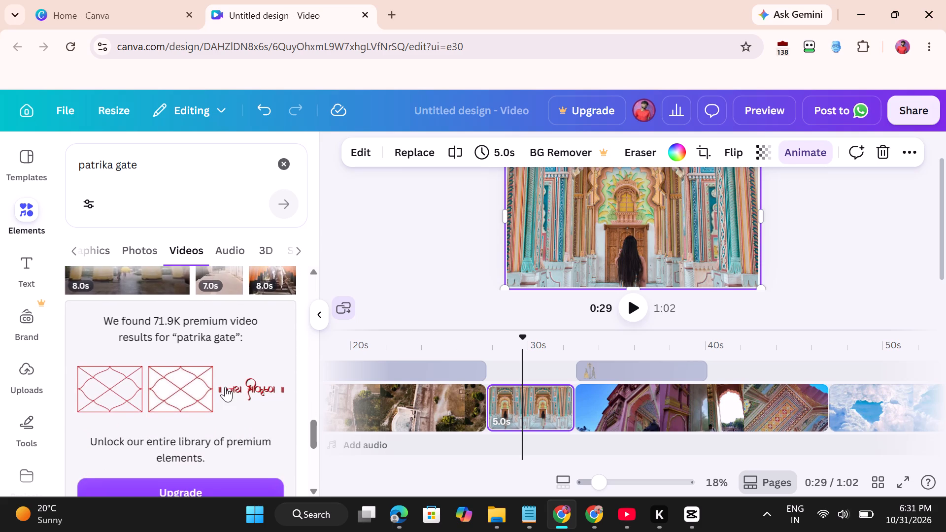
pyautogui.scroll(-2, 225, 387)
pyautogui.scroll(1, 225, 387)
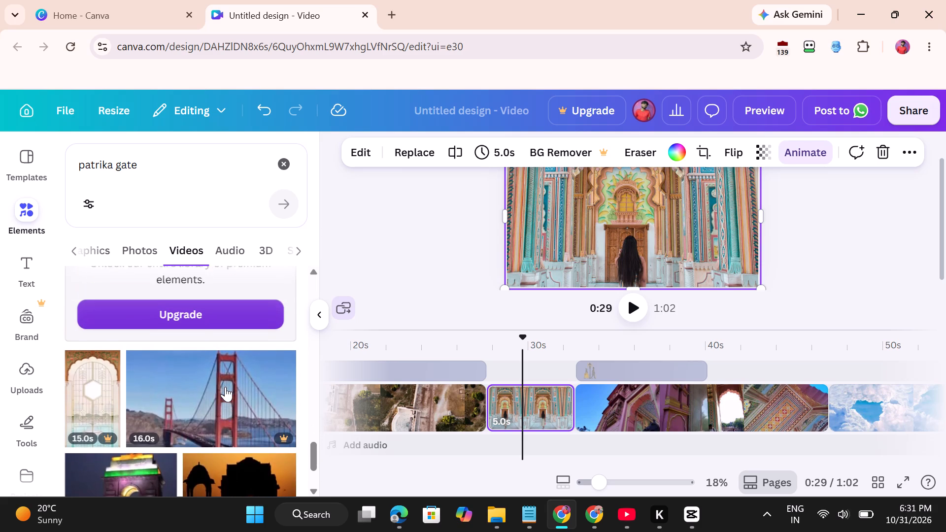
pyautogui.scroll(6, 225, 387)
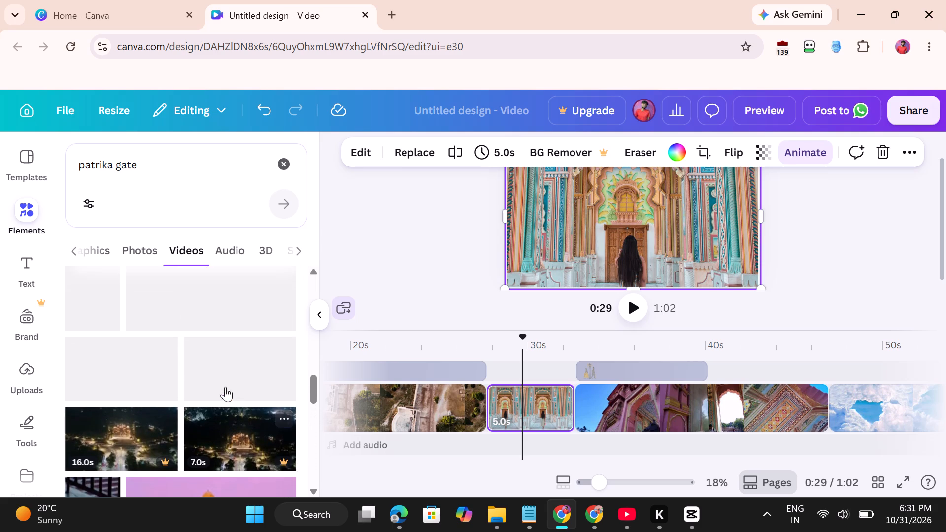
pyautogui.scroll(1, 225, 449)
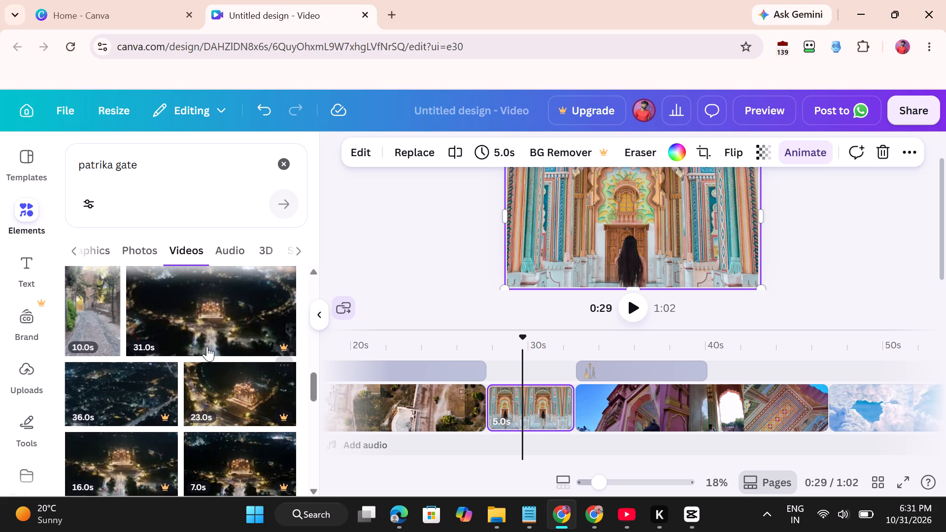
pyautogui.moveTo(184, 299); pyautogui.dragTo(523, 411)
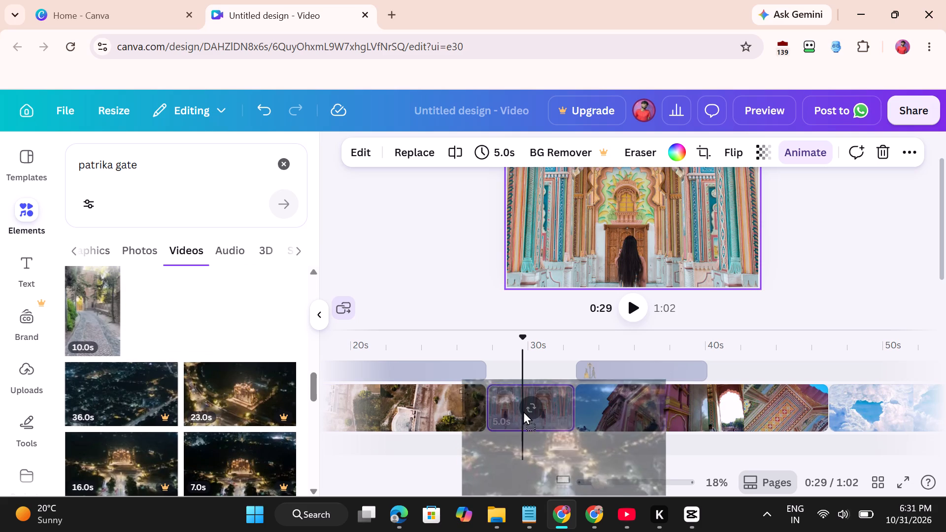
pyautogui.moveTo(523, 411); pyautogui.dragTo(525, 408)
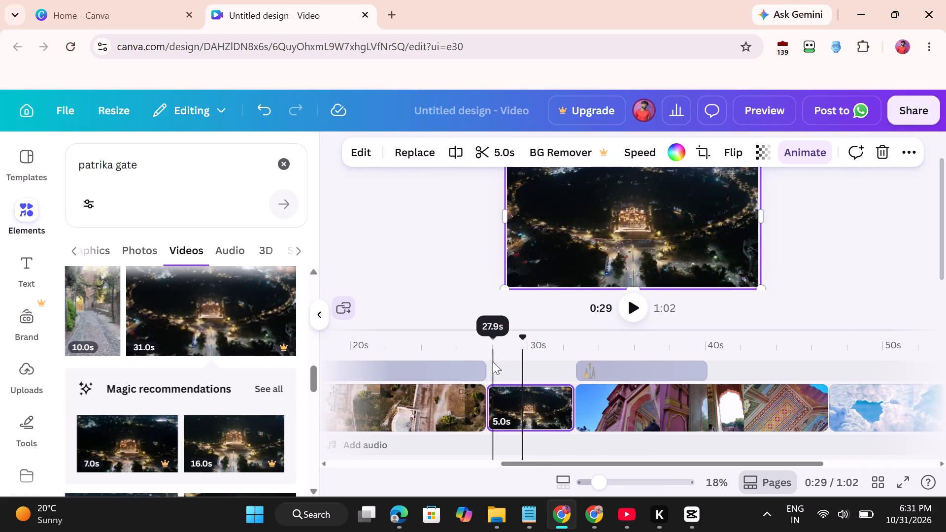
# Play the timeline from about 27 to 41 seconds to review the night clip and the palace footage following it.
pyautogui.click(486, 350)
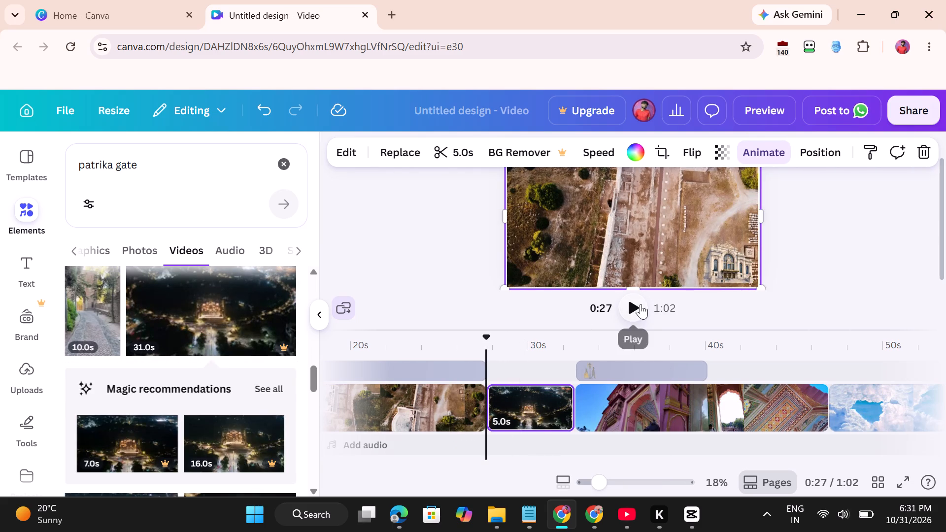
pyautogui.click(641, 304)
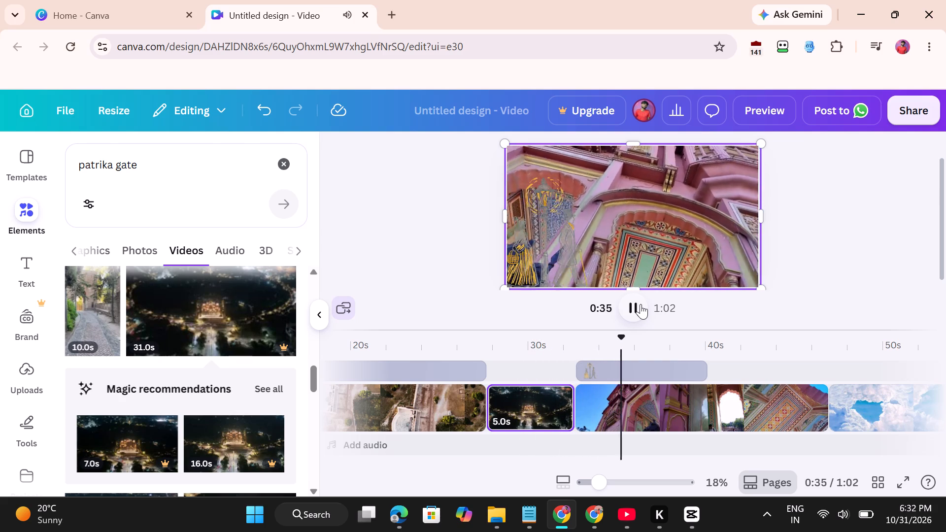
pyautogui.hscroll(5, 539, 405)
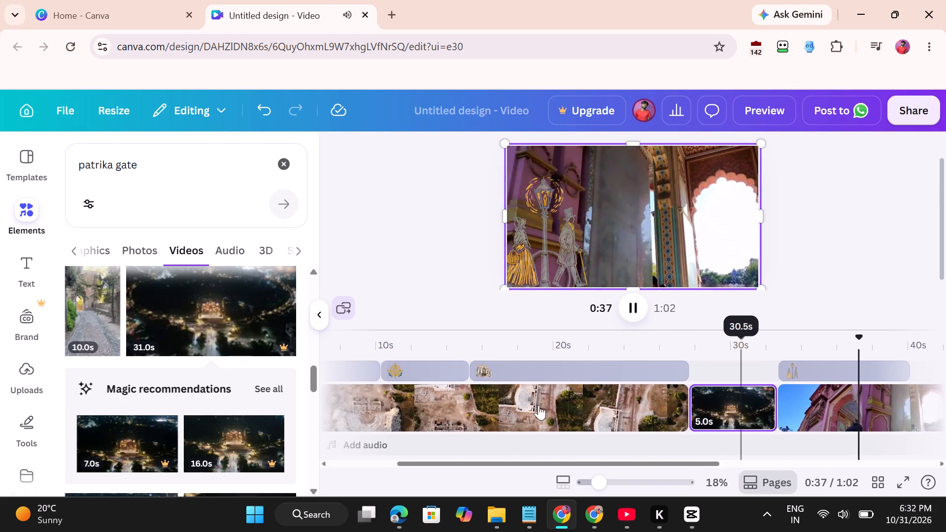
pyautogui.hscroll(6, 672, 404)
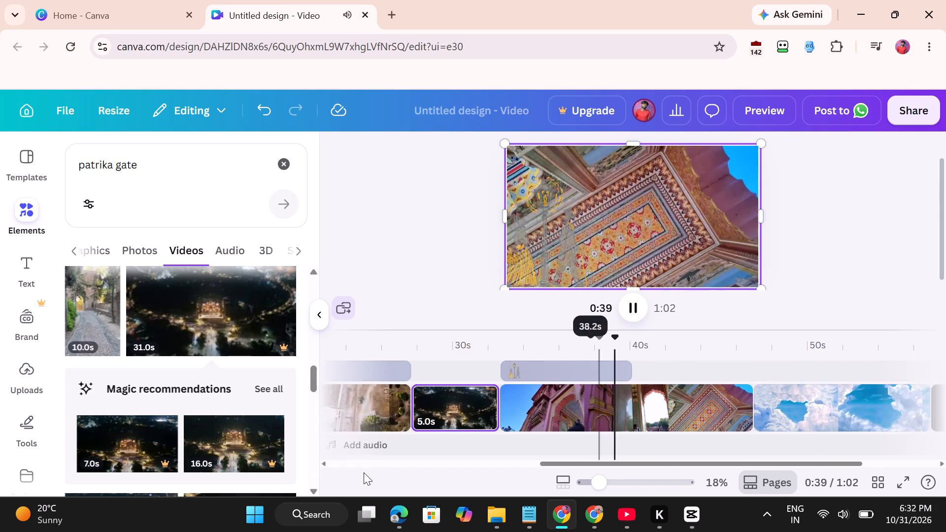
pyautogui.click(635, 305)
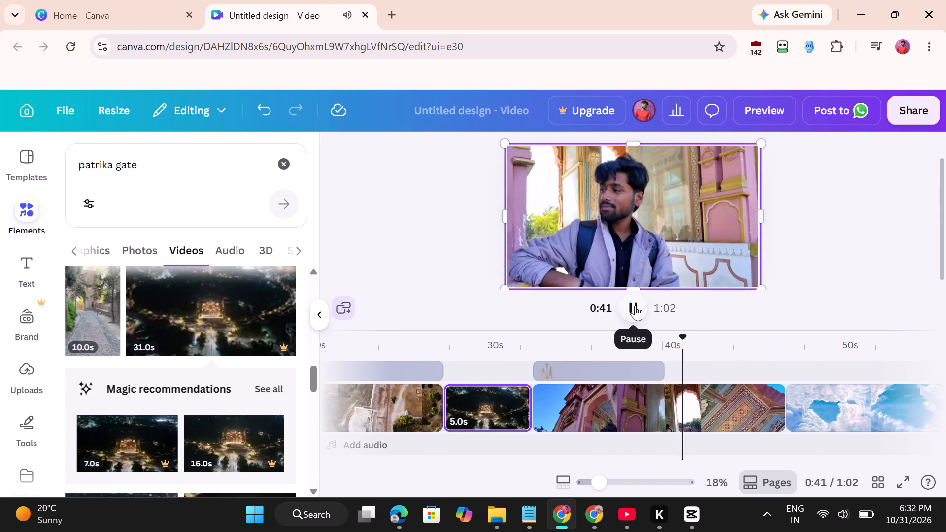
# Delete the 25-second aerial ruins clip and the 5-second night aerial clip from the timeline together.
pyautogui.hscroll(5, 503, 408)
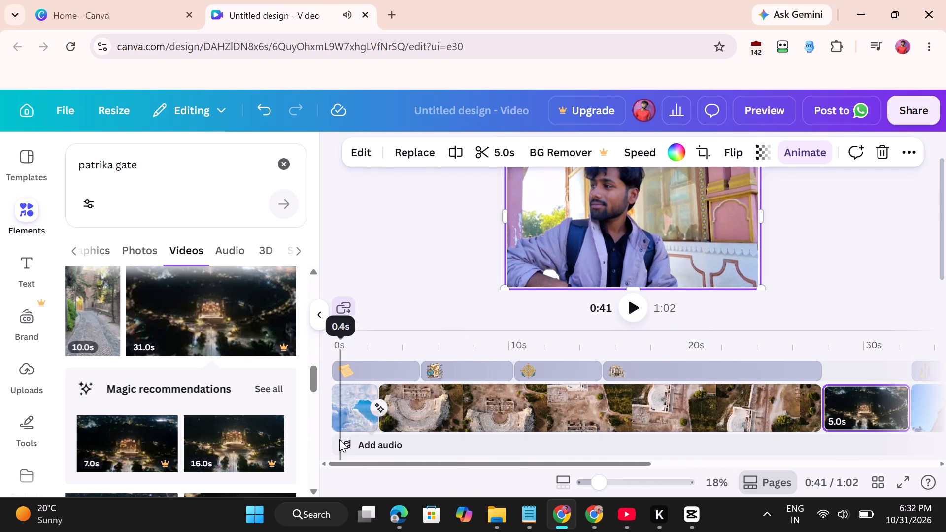
pyautogui.moveTo(412, 438); pyautogui.dragTo(562, 408)
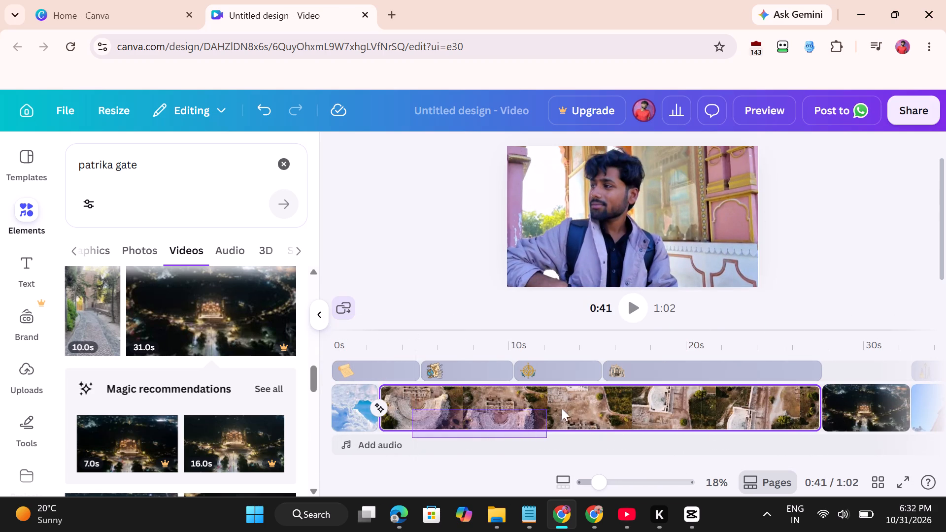
pyautogui.moveTo(562, 408); pyautogui.dragTo(883, 411)
pyautogui.hscroll(1, 612, 411)
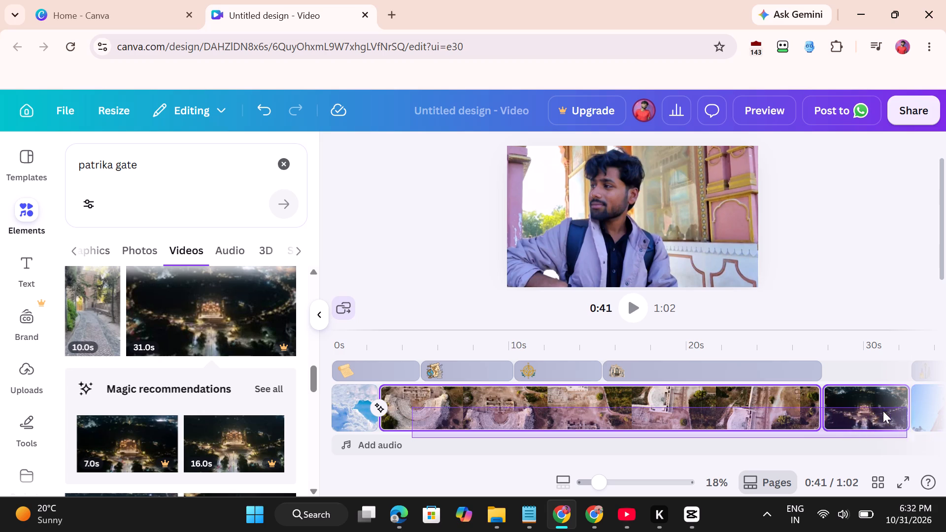
pyautogui.moveTo(883, 411); pyautogui.dragTo(864, 409)
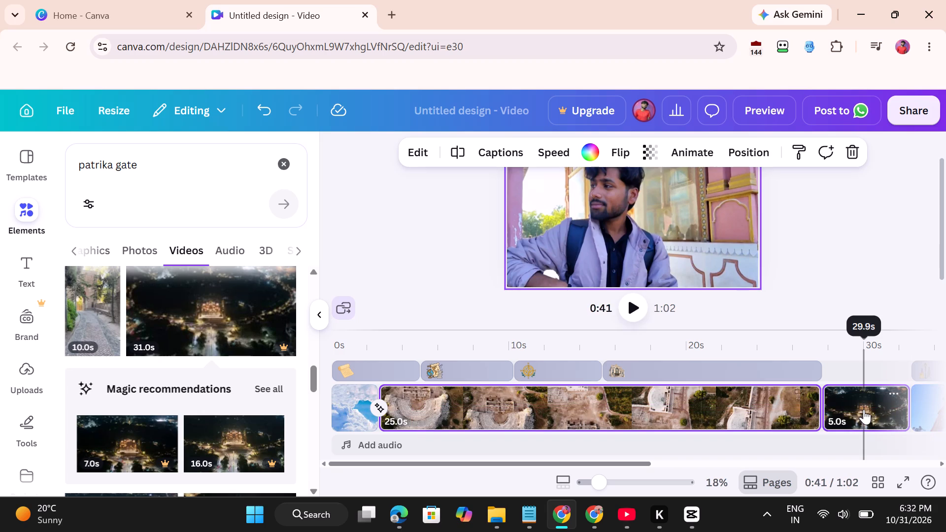
pyautogui.press('Delete')
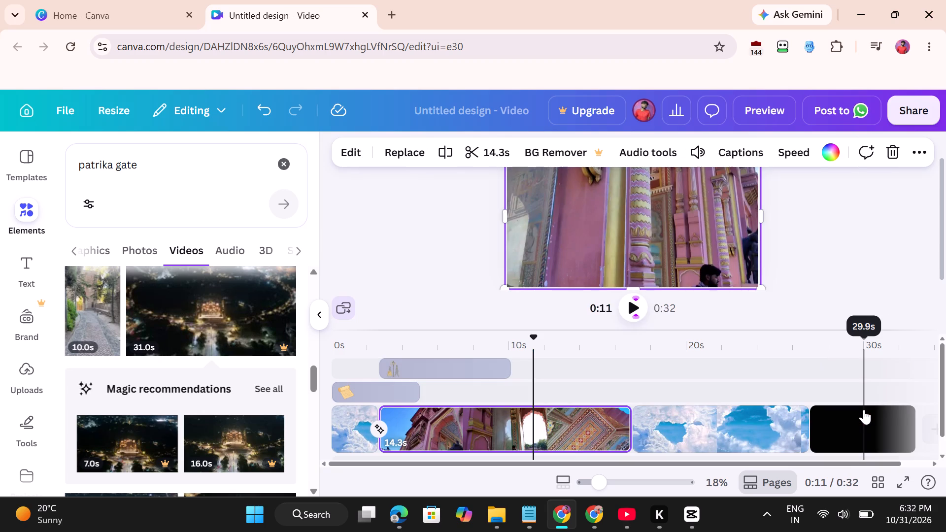
# Move the 7.4-second figures graphic onto the scroll graphic's overlay track, starting directly after it at about 5 seconds.
pyautogui.hscroll(1, 485, 379)
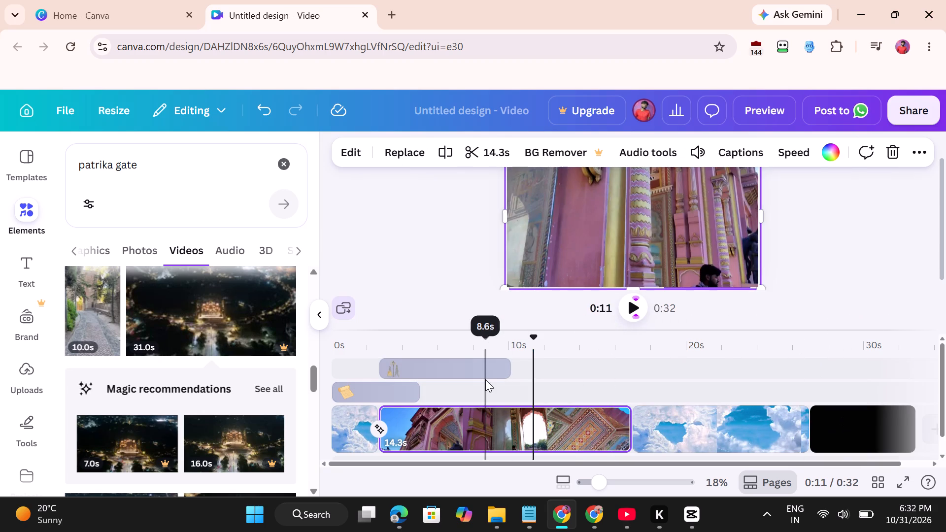
pyautogui.hscroll(1, 485, 379)
pyautogui.moveTo(441, 364); pyautogui.dragTo(493, 385)
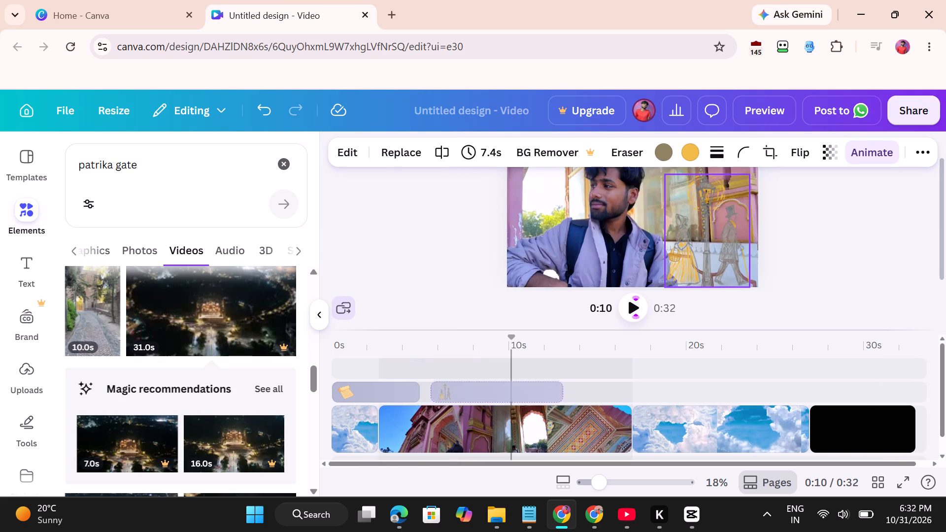
pyautogui.moveTo(493, 385); pyautogui.dragTo(485, 385)
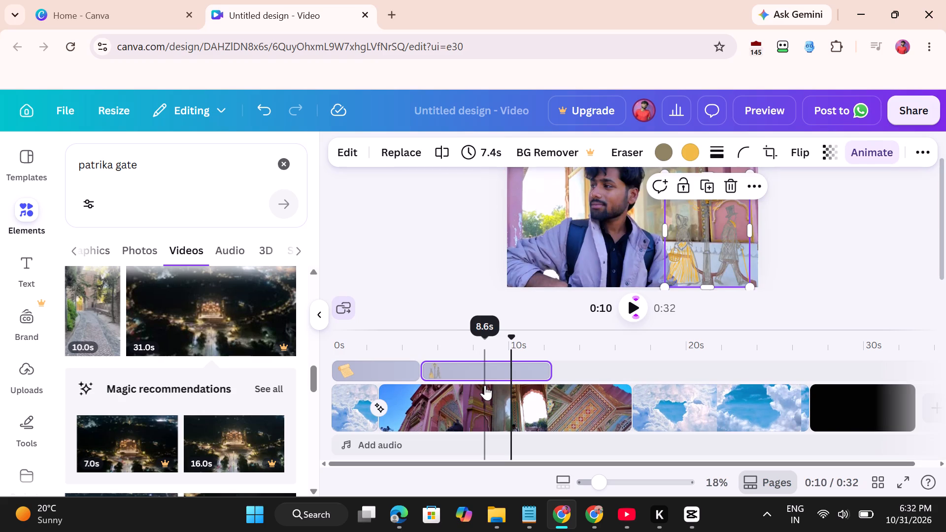
# Play the shortened video from the start to about 9 seconds to review the opening and overlay graphics.
pyautogui.click(338, 347)
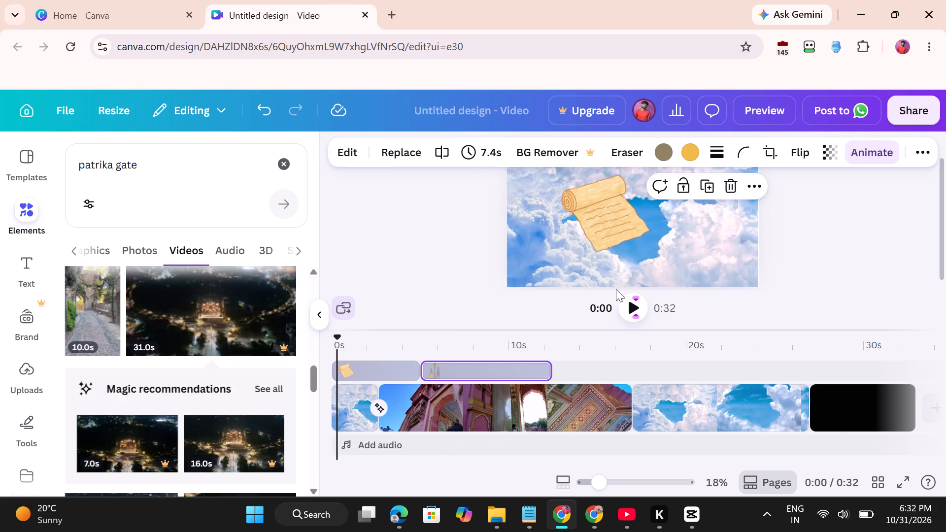
pyautogui.click(629, 304)
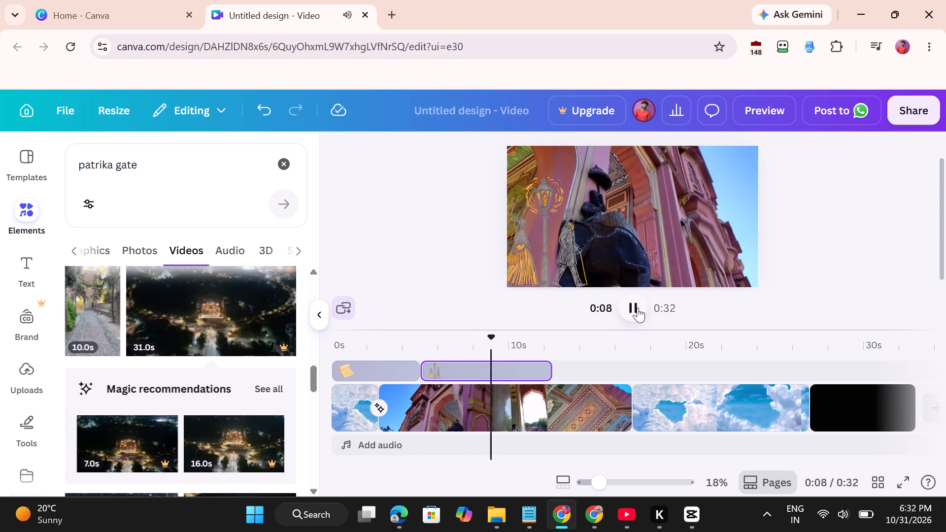
pyautogui.click(638, 307)
pyautogui.scroll(3, 196, 321)
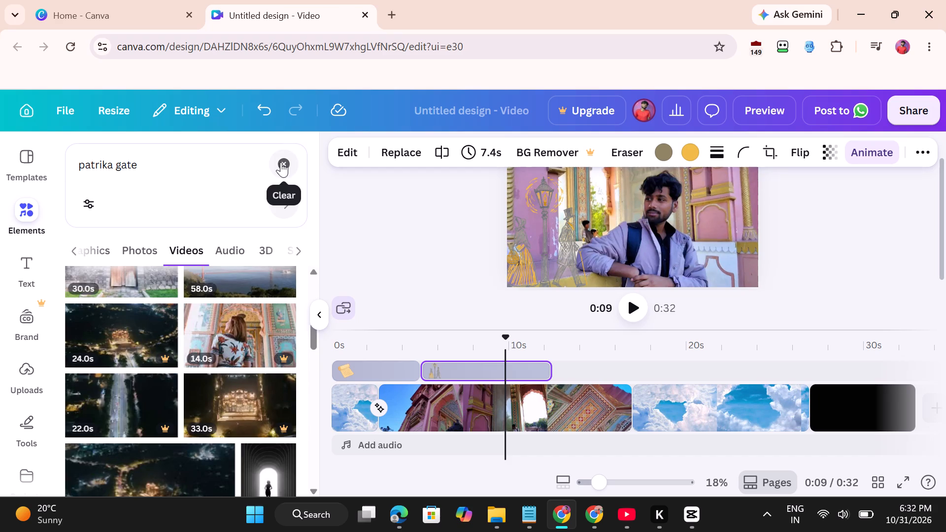
# Clear the "patrika gate" element search and browse the Graphics category for another overlay.
pyautogui.click(281, 162)
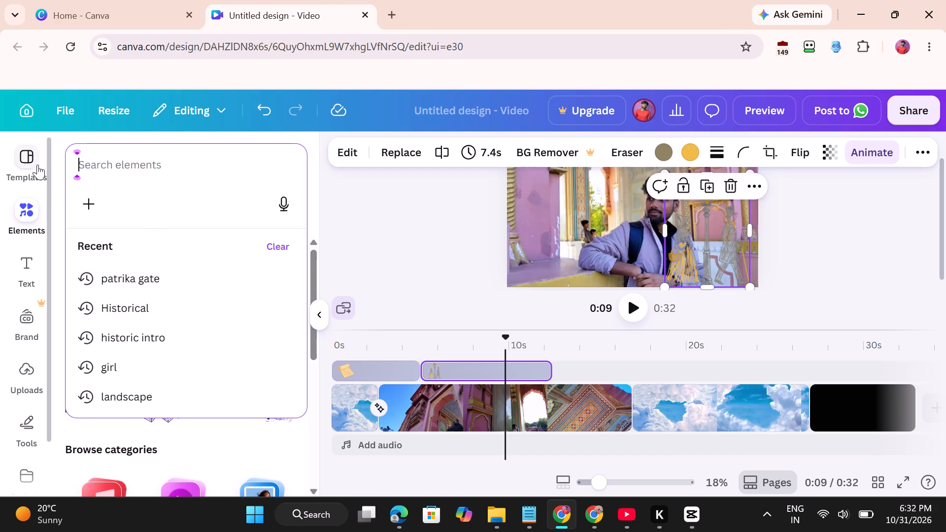
pyautogui.click(30, 208)
pyautogui.click(30, 208)
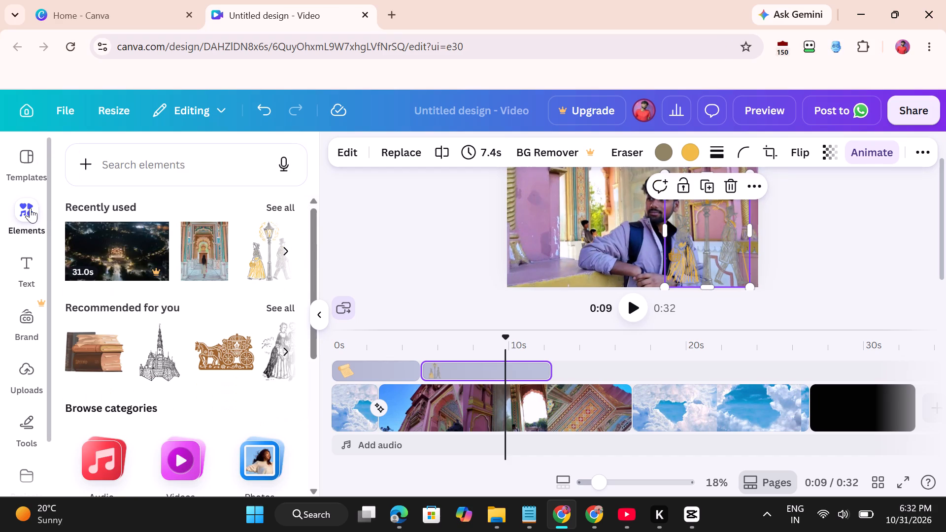
pyautogui.click(24, 216)
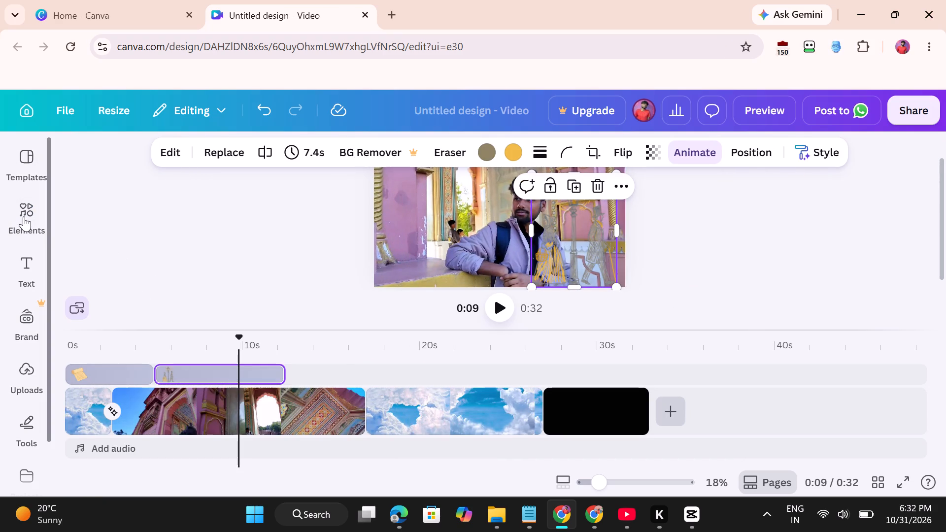
pyautogui.scroll(-3, 167, 330)
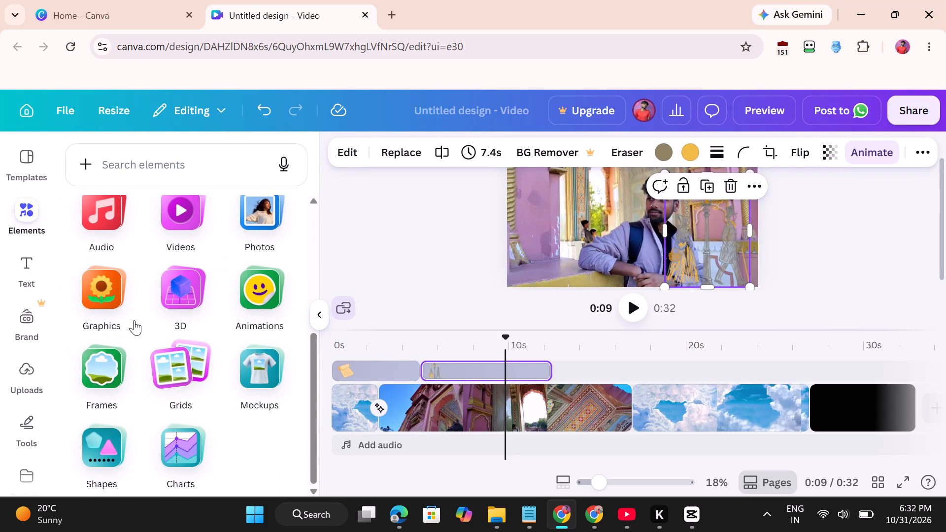
pyautogui.click(102, 290)
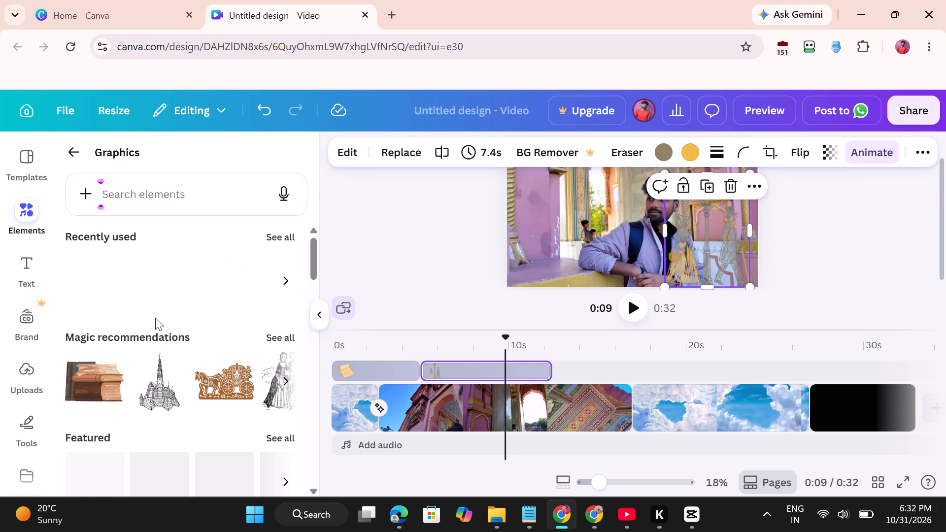
pyautogui.scroll(-4, 155, 318)
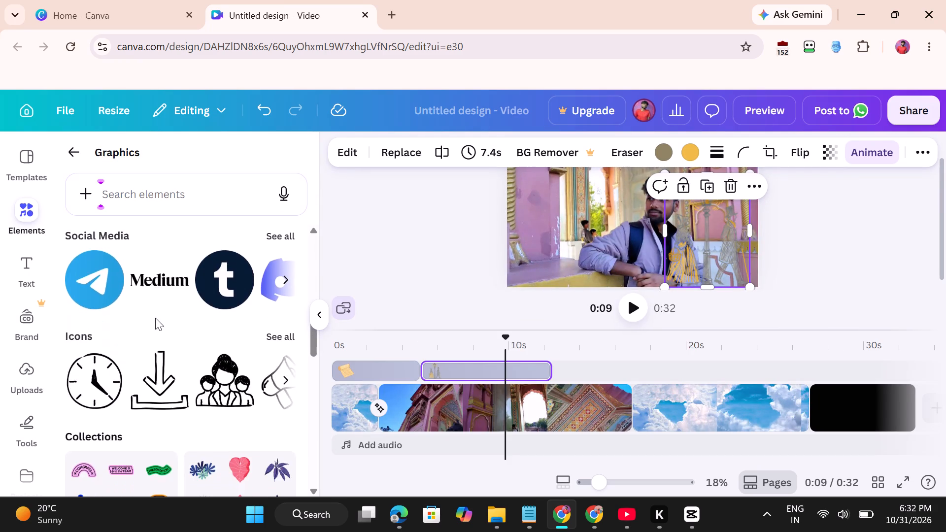
pyautogui.scroll(-2, 155, 318)
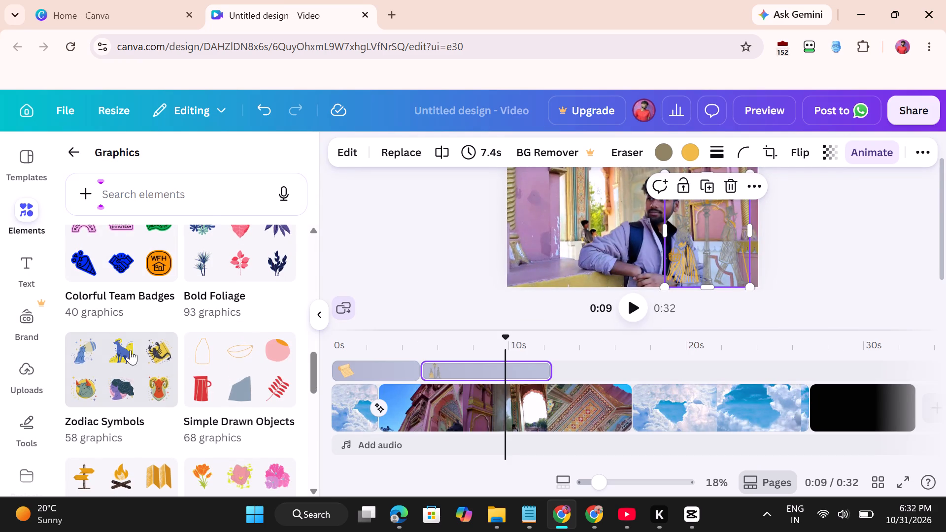
pyautogui.hscroll(1, 116, 319)
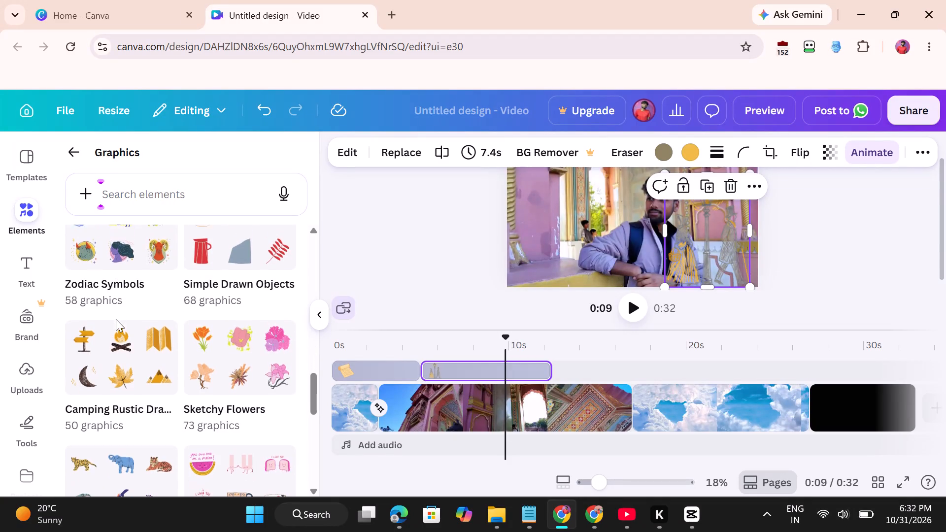
pyautogui.scroll(2, 141, 325)
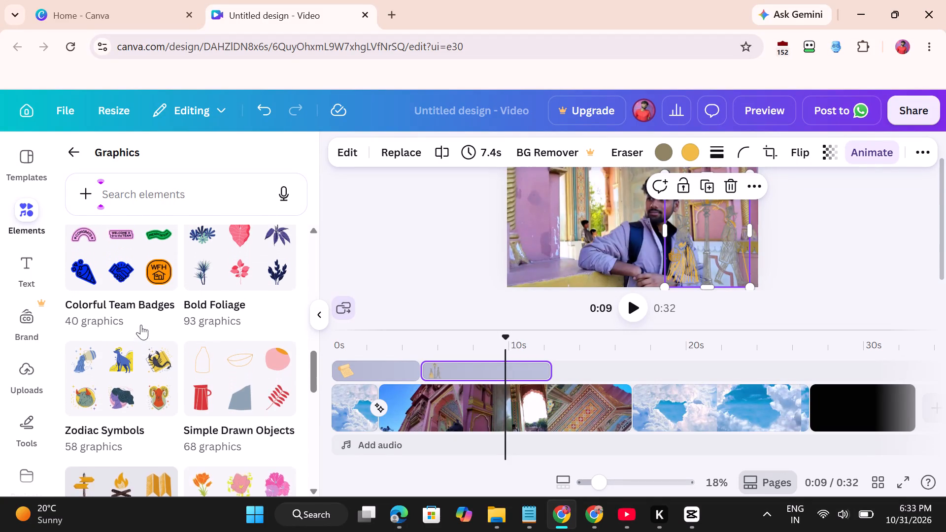
pyautogui.scroll(1, 141, 325)
pyautogui.scroll(2, 139, 387)
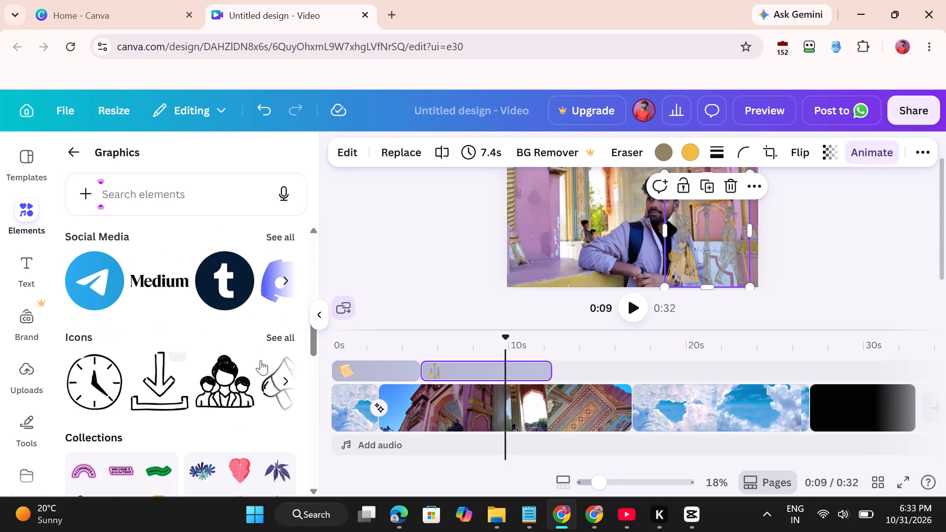
pyautogui.scroll(4, 261, 360)
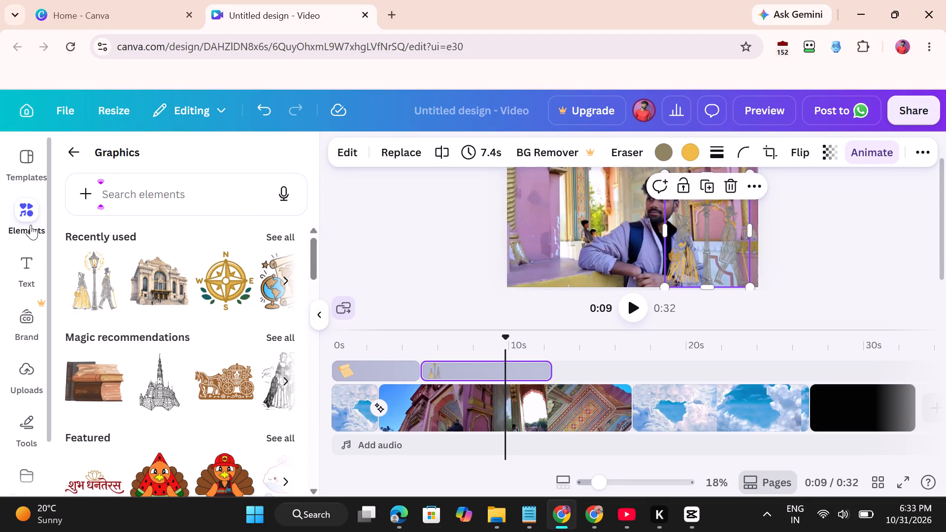
pyautogui.scroll(4, 186, 318)
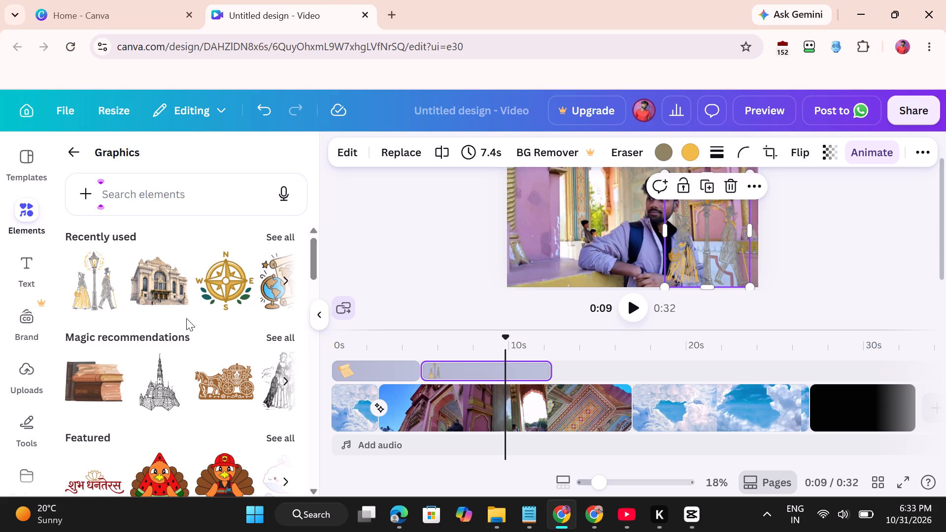
pyautogui.click(78, 151)
# Browse the Animations category, examining the recommended, word, social media and trending animations for a suitable overlay.
pyautogui.scroll(-1, 171, 342)
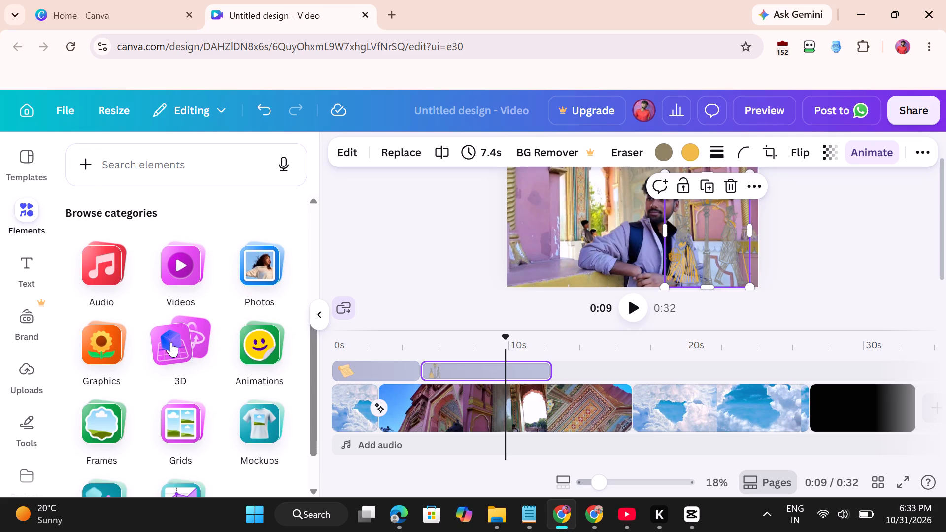
pyautogui.scroll(-1, 171, 342)
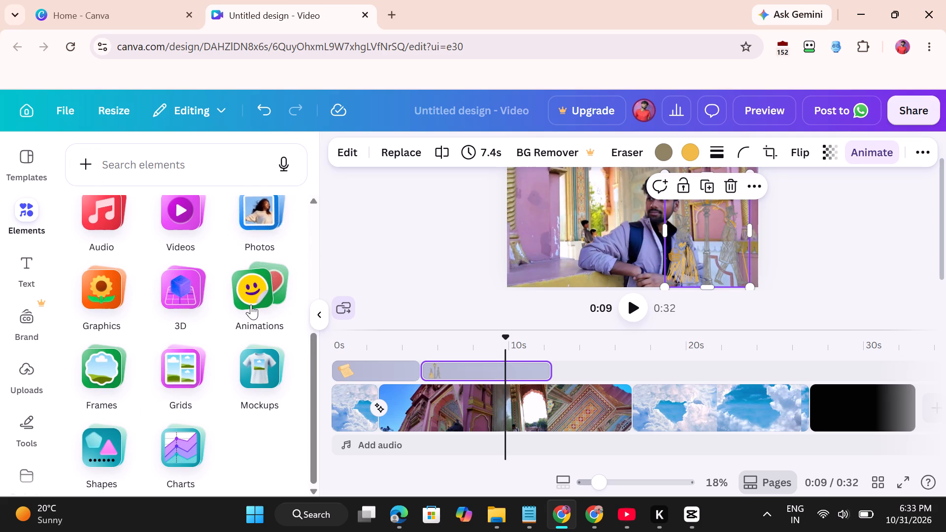
pyautogui.click(249, 305)
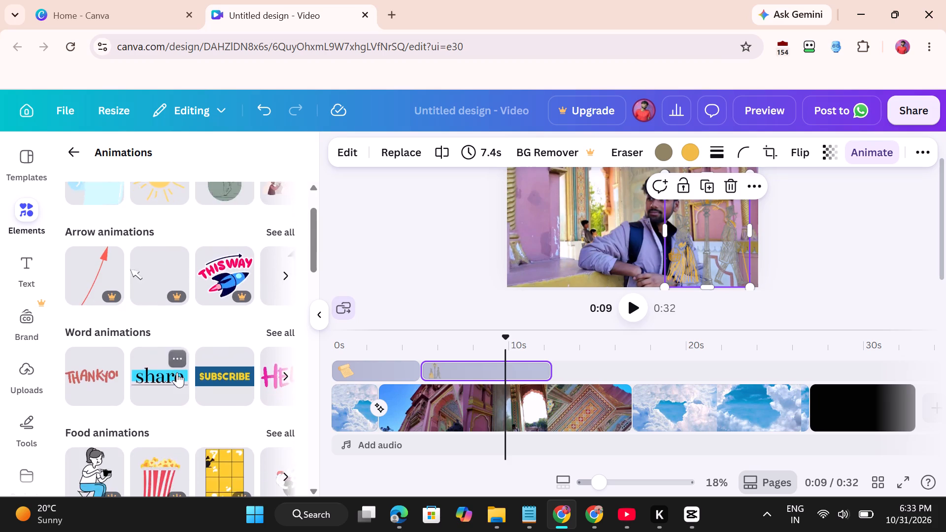
pyautogui.hscroll(-3, 227, 229)
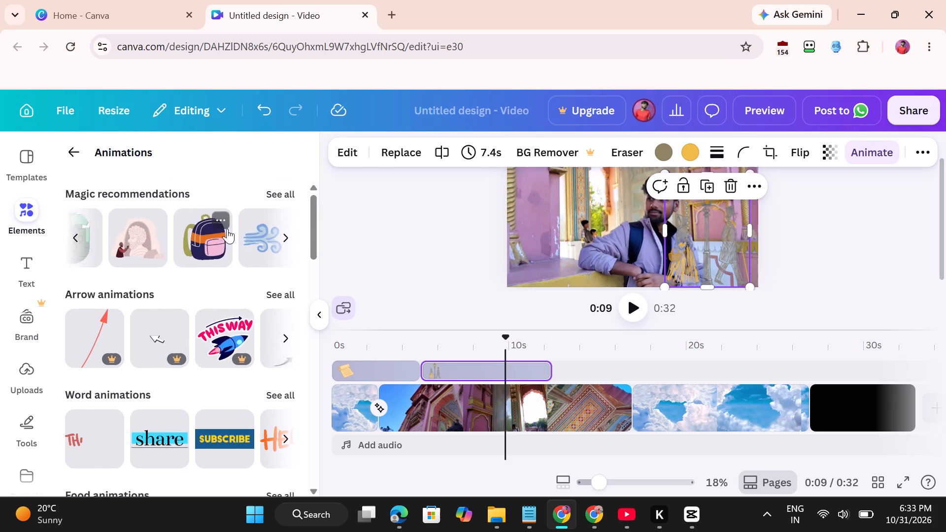
pyautogui.scroll(-5, 227, 229)
pyautogui.scroll(1, 227, 229)
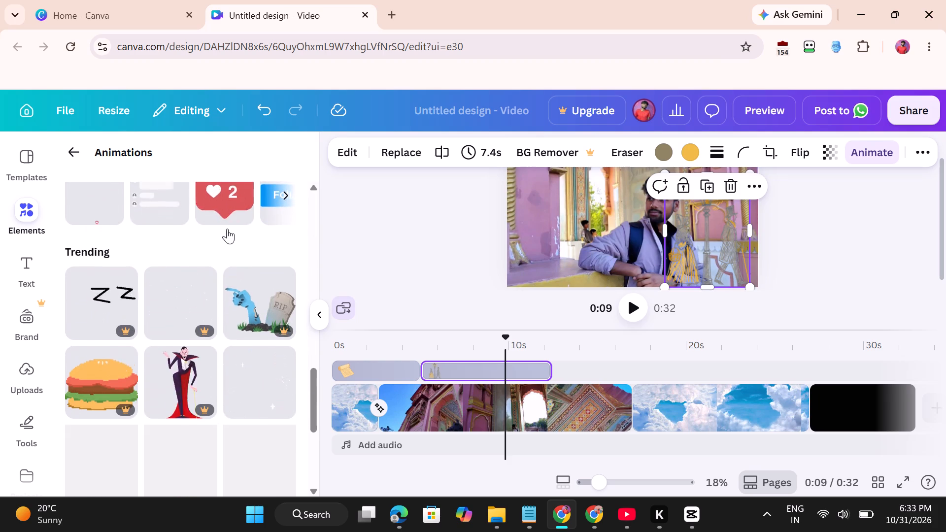
pyautogui.scroll(2, 227, 229)
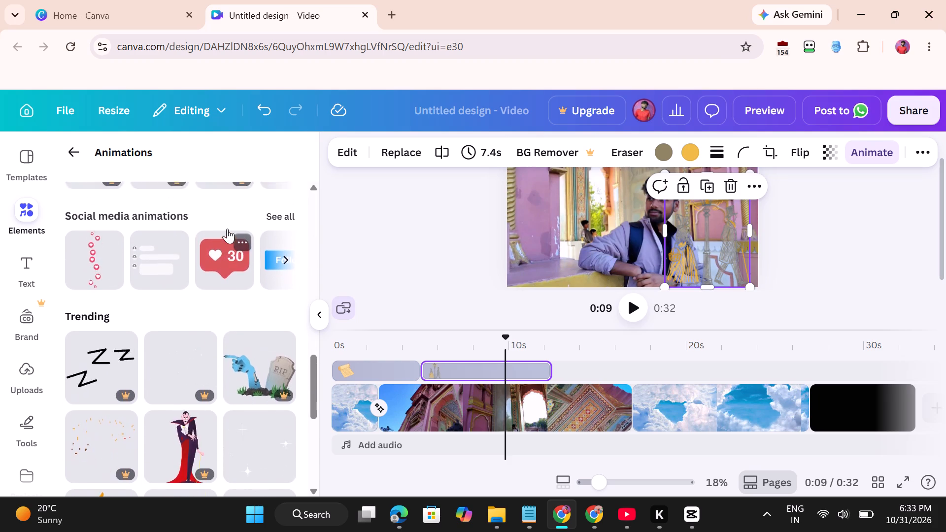
pyautogui.scroll(1, 227, 229)
pyautogui.hscroll(-2, 239, 323)
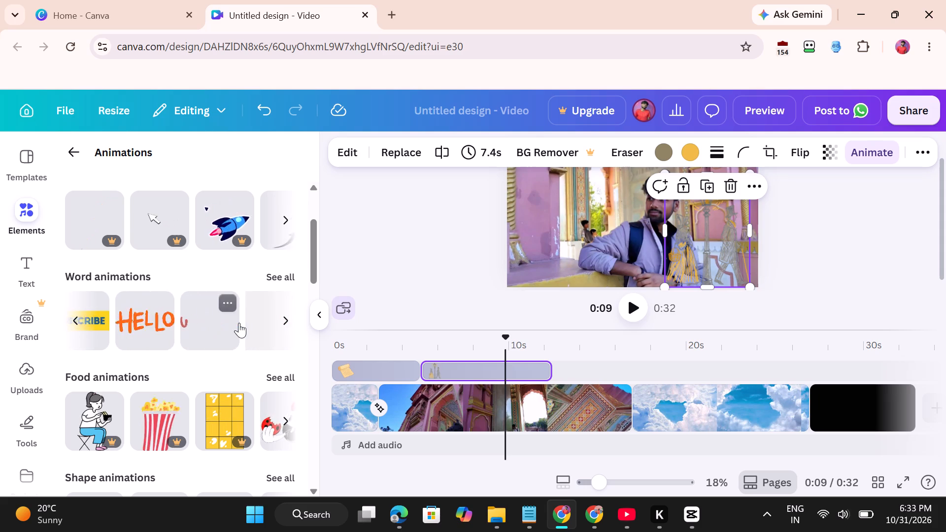
pyautogui.hscroll(-3, 239, 323)
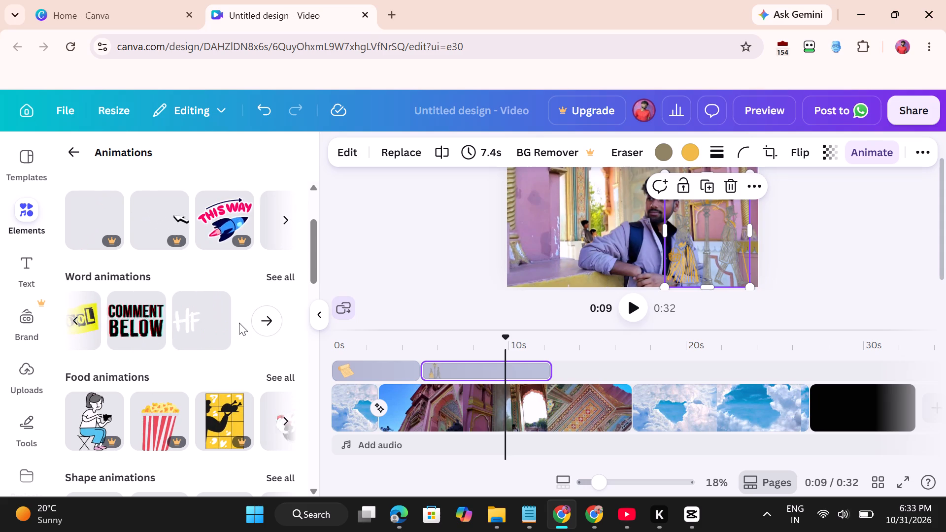
pyautogui.hscroll(-1, 212, 323)
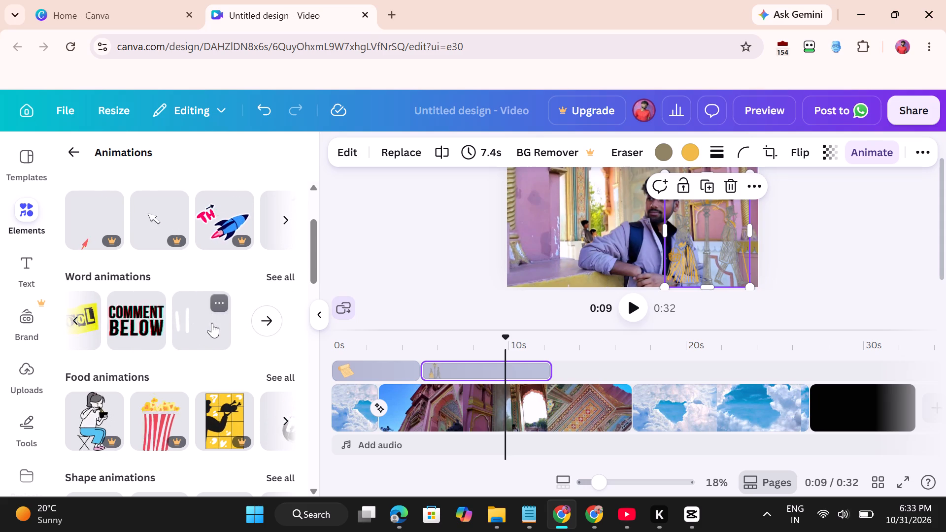
pyautogui.hscroll(1, 212, 323)
pyautogui.hscroll(-2, 212, 323)
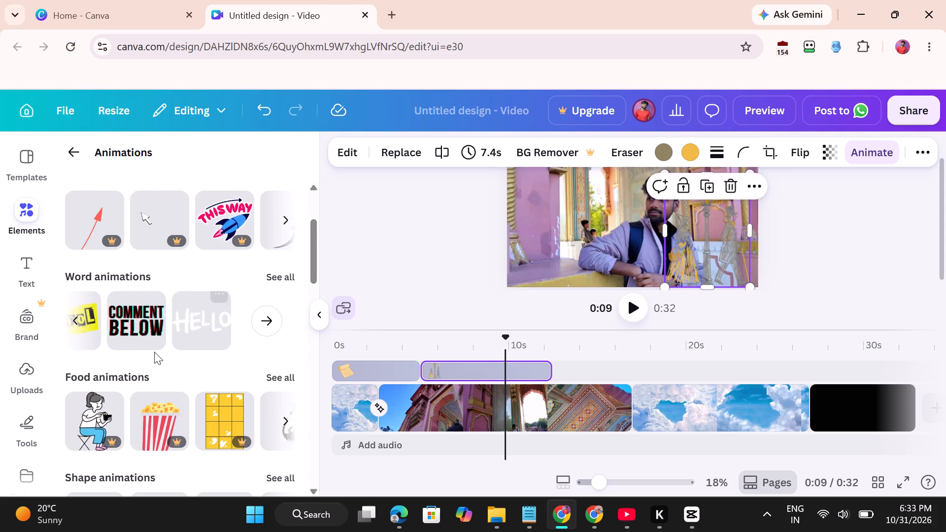
pyautogui.scroll(-7, 154, 352)
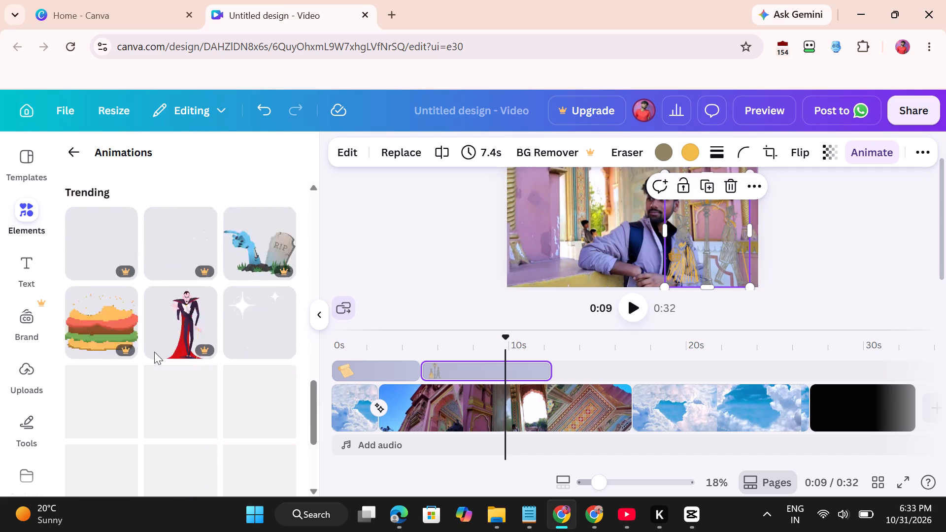
pyautogui.scroll(-3, 154, 352)
pyautogui.scroll(8, 154, 352)
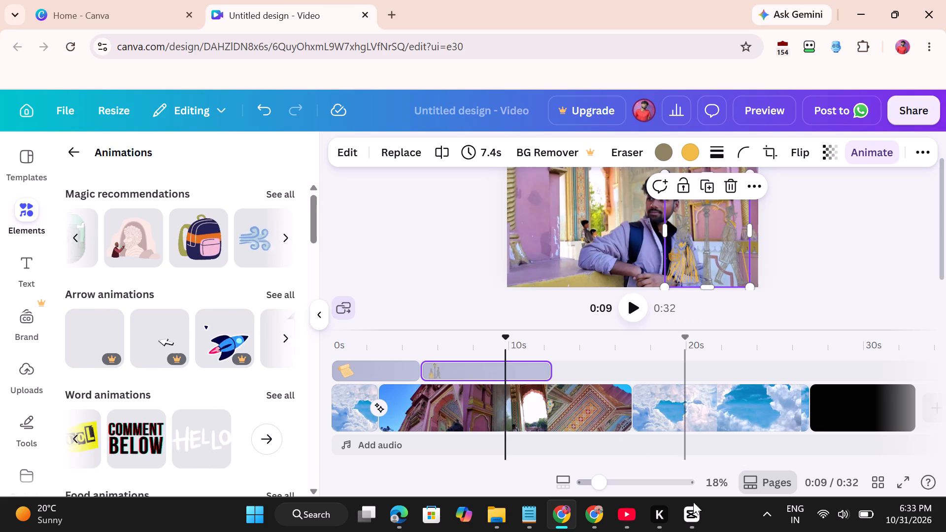
# Play the video from about 12 seconds into the second cloud clip, and the closing clip from about 29 seconds.
pyautogui.click(569, 349)
pyautogui.click(569, 349)
pyautogui.moveTo(569, 349); pyautogui.dragTo(553, 357)
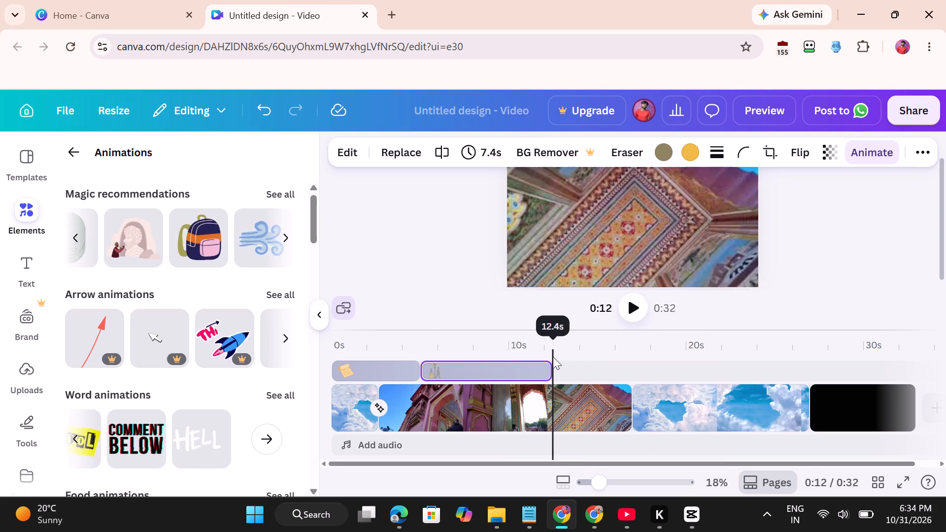
pyautogui.moveTo(553, 357); pyautogui.dragTo(554, 355)
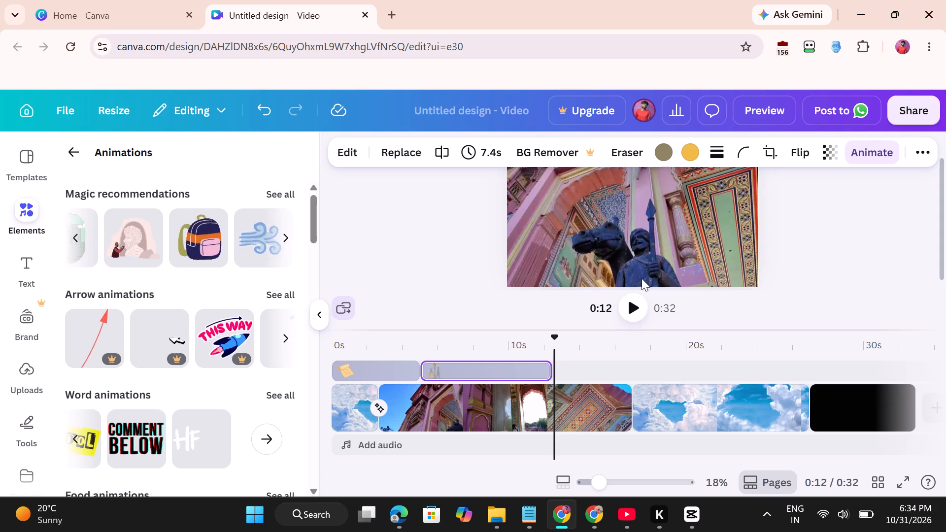
pyautogui.click(633, 304)
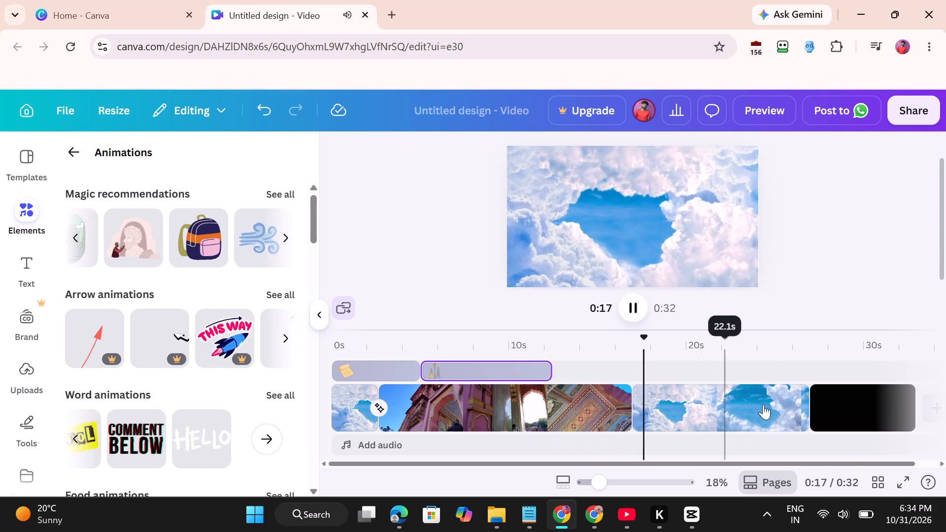
pyautogui.click(849, 407)
pyautogui.click(849, 407)
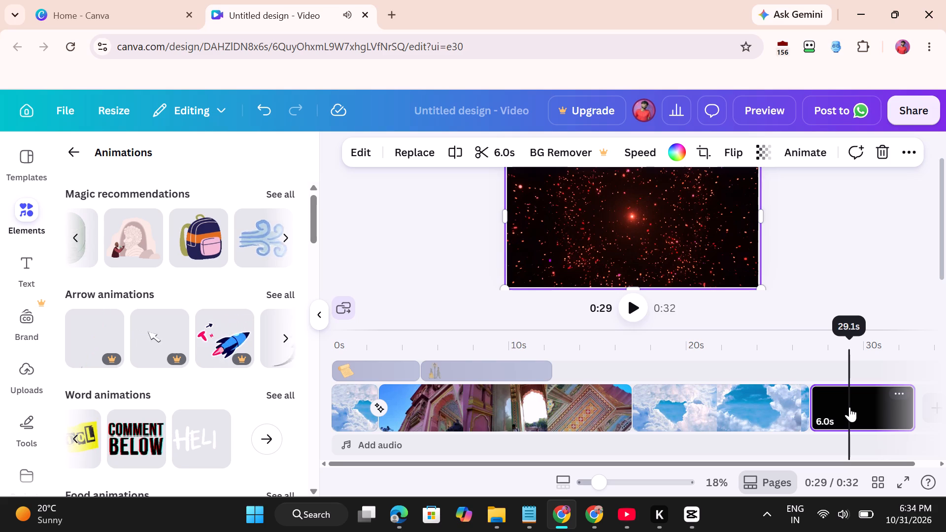
pyautogui.click(632, 317)
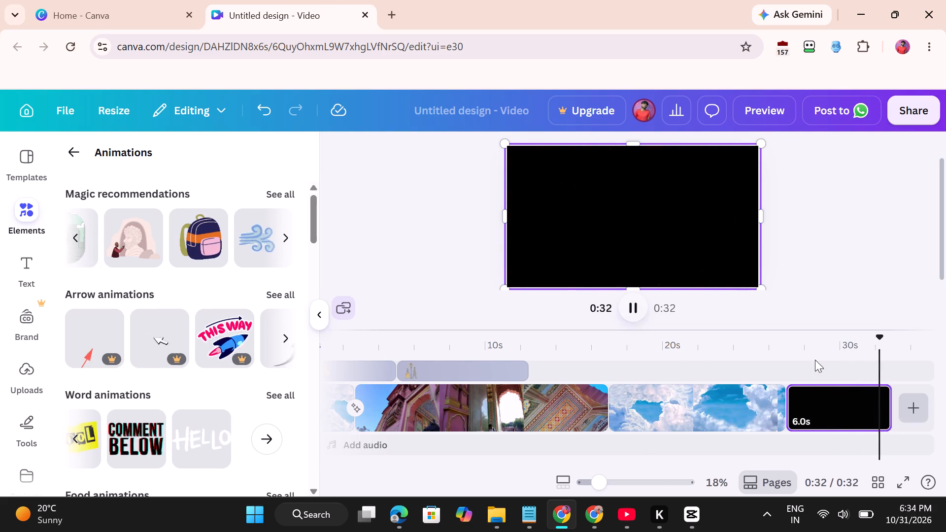
# Delete the closing 6-second red particle clip from the timeline.
pyautogui.click(828, 403)
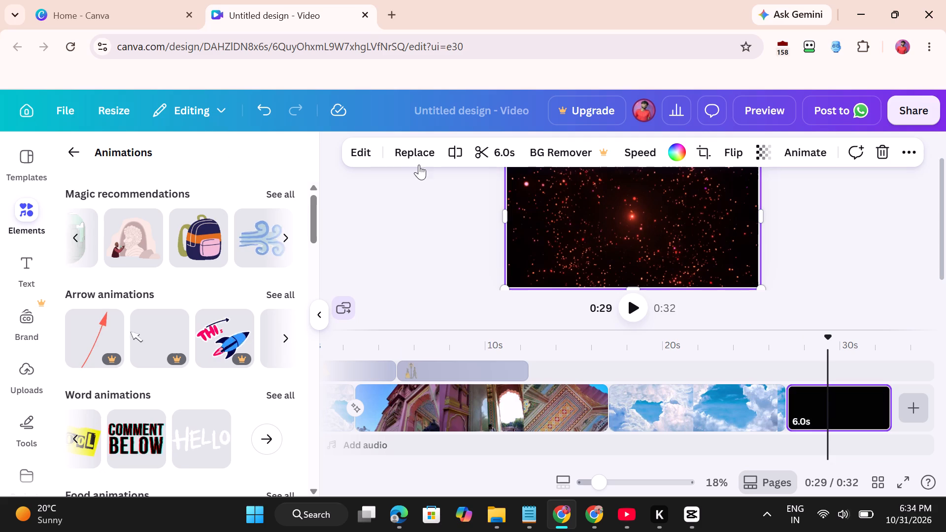
pyautogui.click(882, 149)
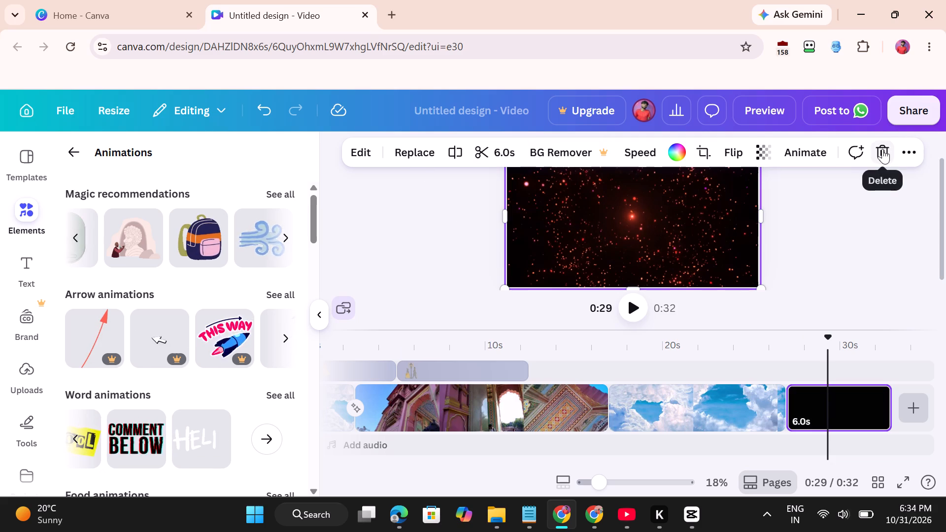
# Add the recommended backpack animation and place it on the existing overlay track just after the figures graphic, at about 12.6 seconds.
pyautogui.hscroll(5, 508, 415)
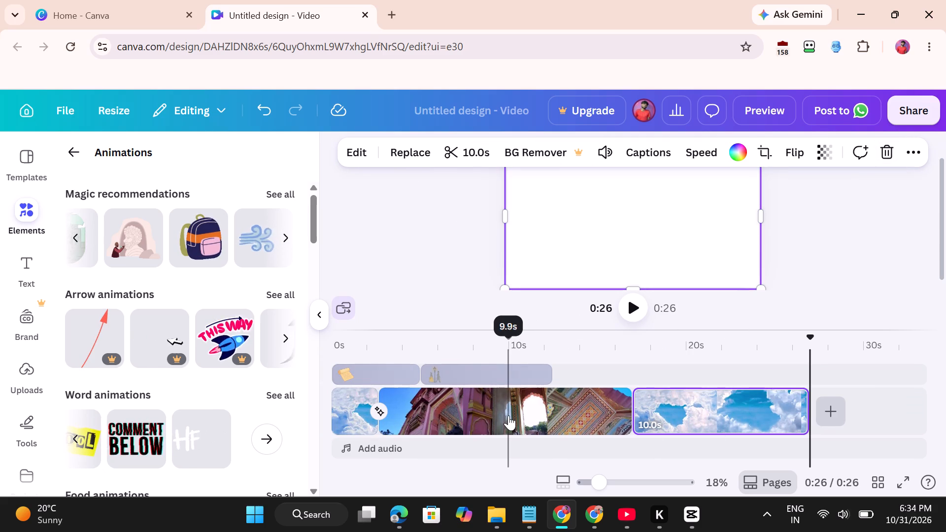
pyautogui.click(403, 398)
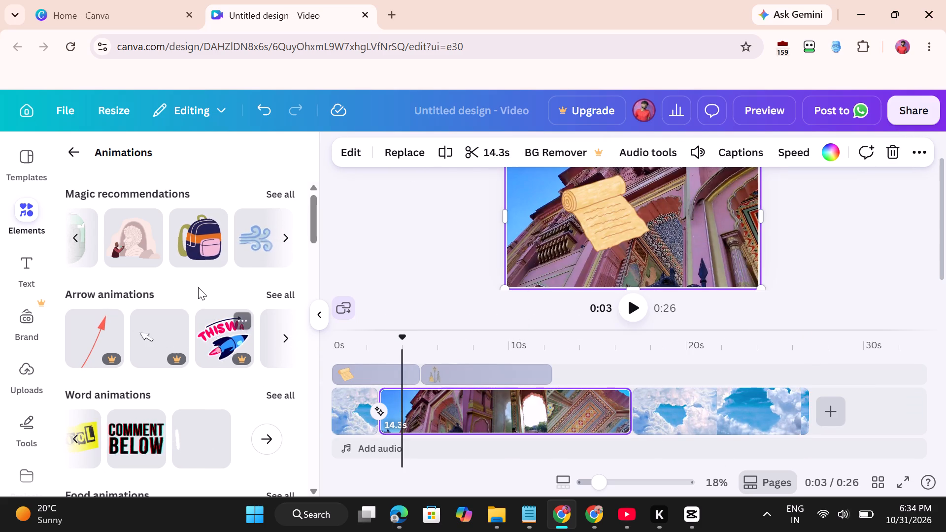
pyautogui.moveTo(197, 239); pyautogui.dragTo(550, 369)
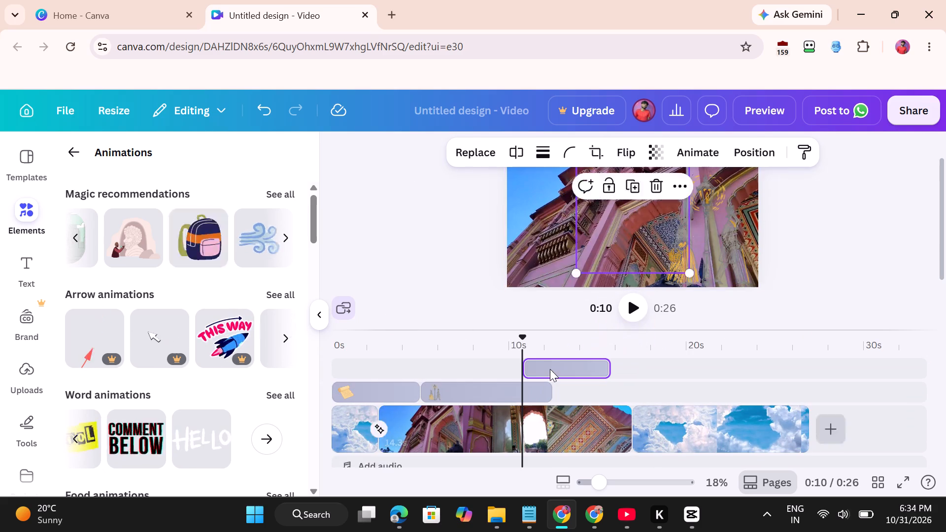
pyautogui.click(550, 369)
pyautogui.moveTo(550, 369); pyautogui.dragTo(583, 394)
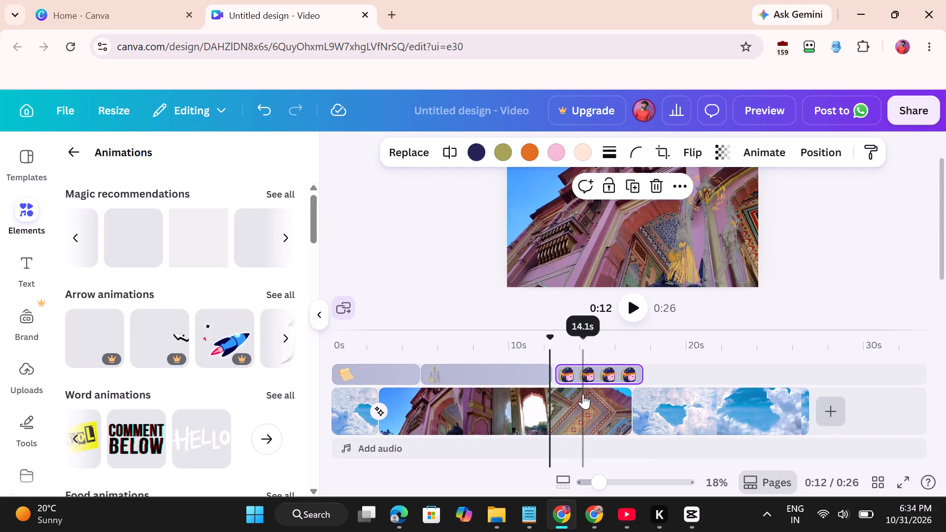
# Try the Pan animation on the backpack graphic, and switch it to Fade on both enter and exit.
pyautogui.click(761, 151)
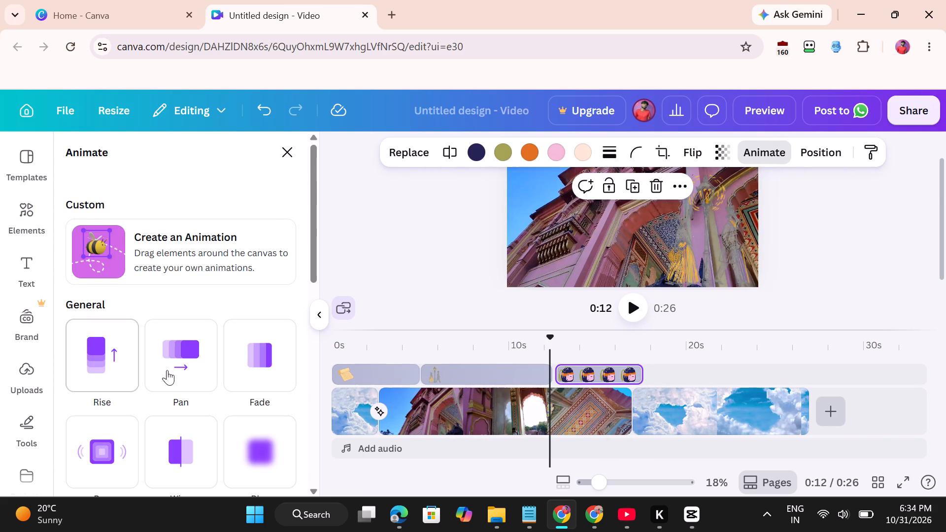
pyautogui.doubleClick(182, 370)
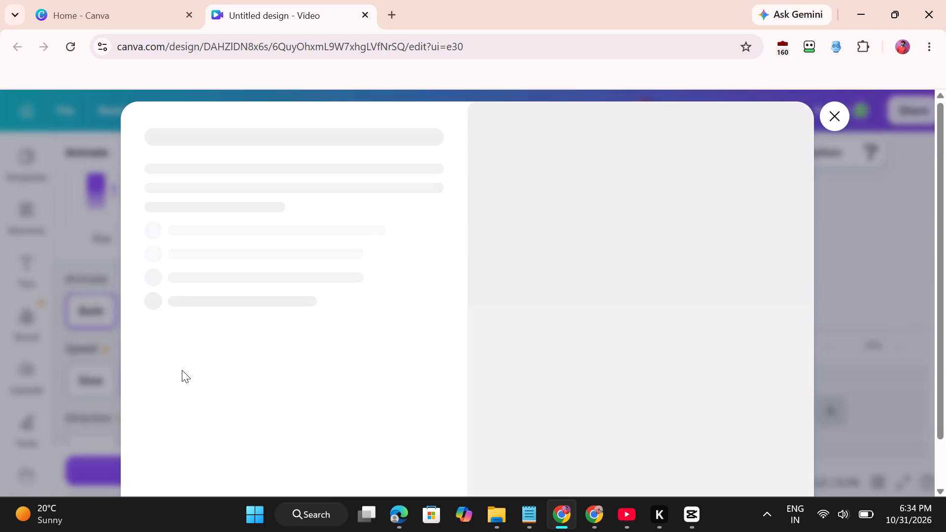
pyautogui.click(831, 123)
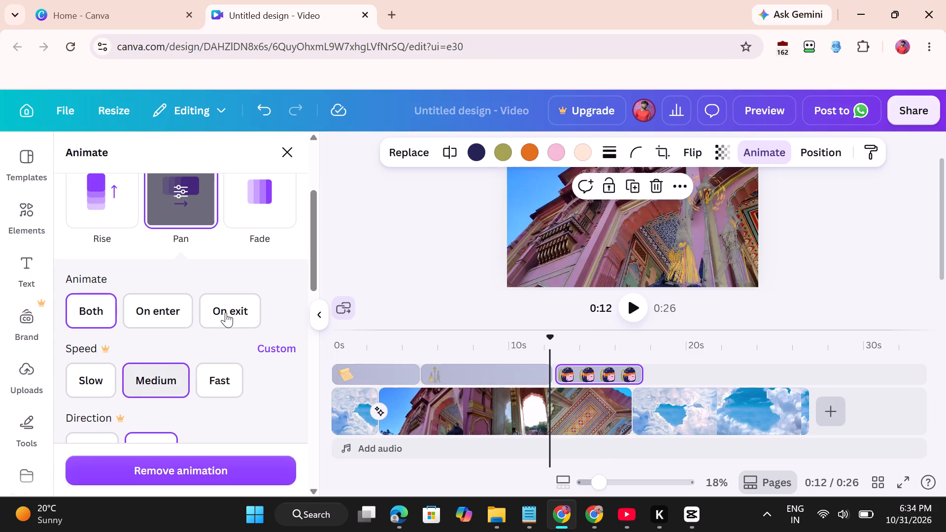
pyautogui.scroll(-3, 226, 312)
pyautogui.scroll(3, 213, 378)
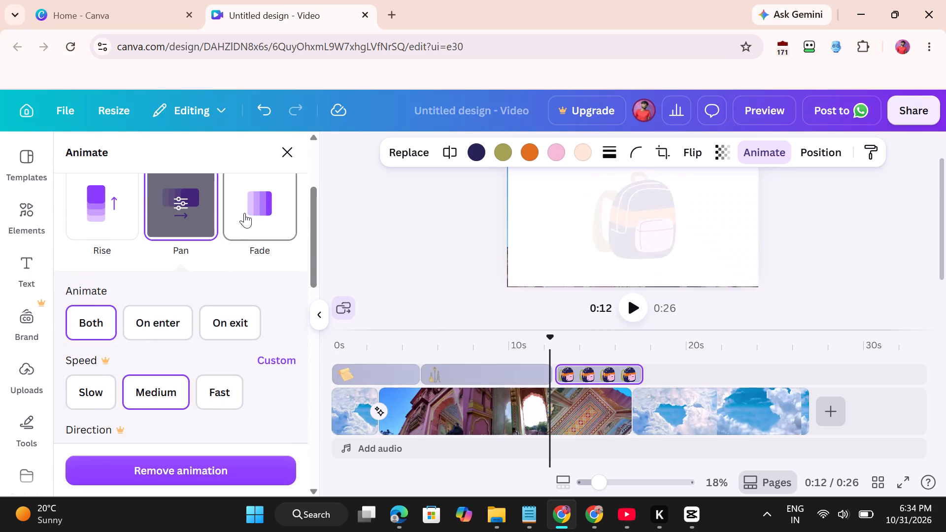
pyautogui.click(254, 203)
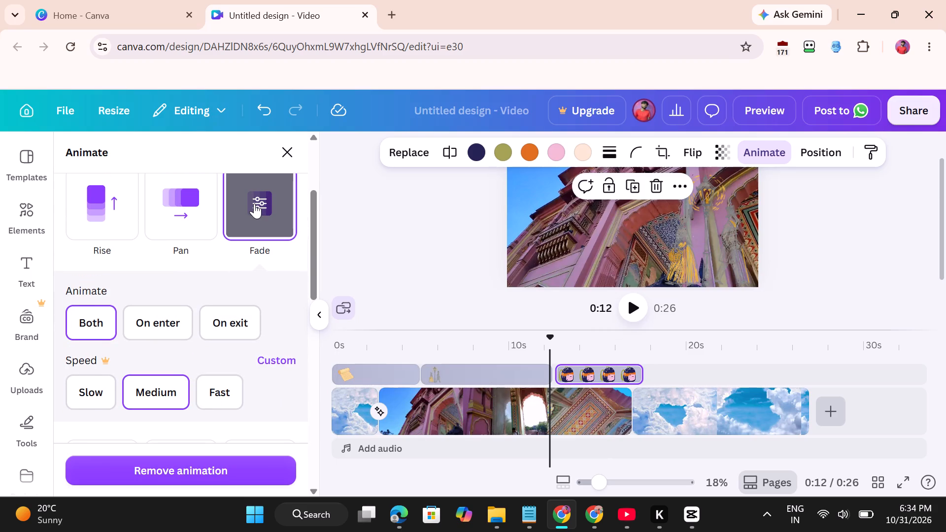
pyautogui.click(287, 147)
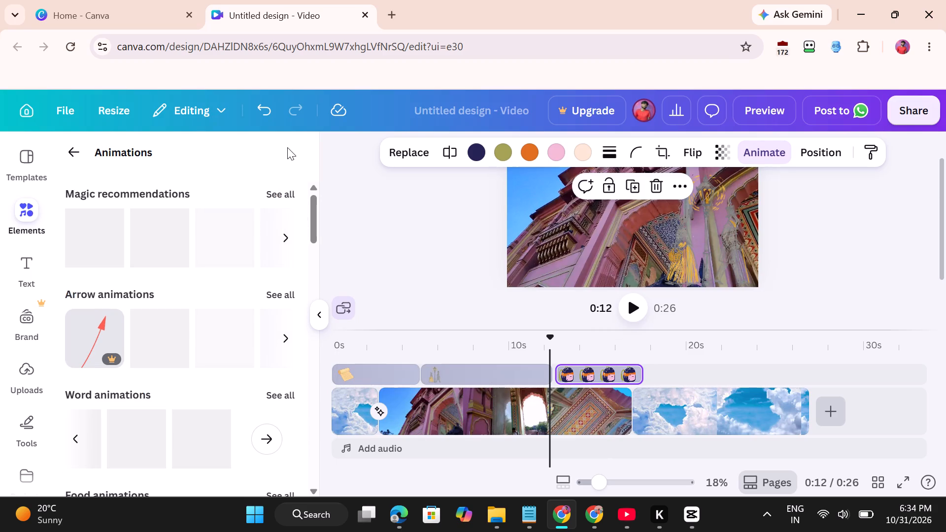
# Add the yellow "Cool" word animation to the existing overlay track over the second cloud clip, at about 18 seconds.
pyautogui.scroll(-1, 202, 306)
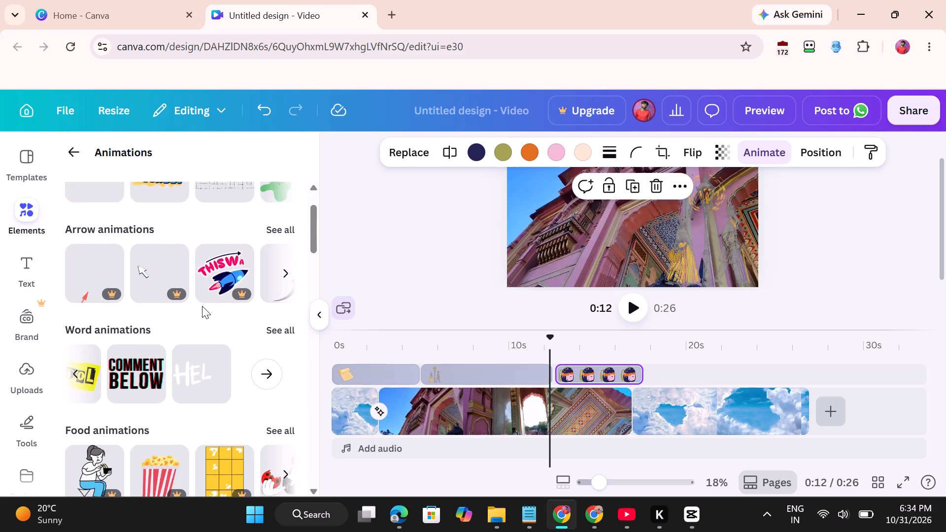
pyautogui.scroll(-1, 202, 306)
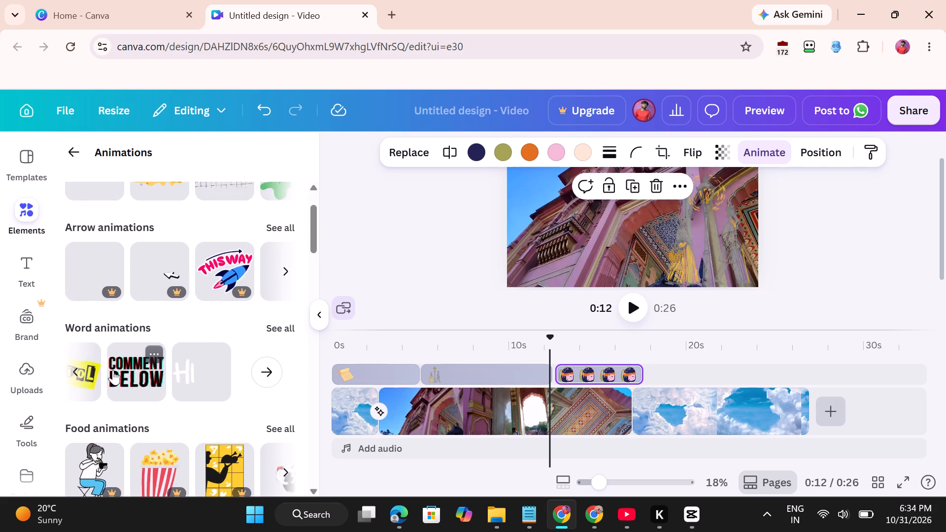
pyautogui.hscroll(4, 98, 368)
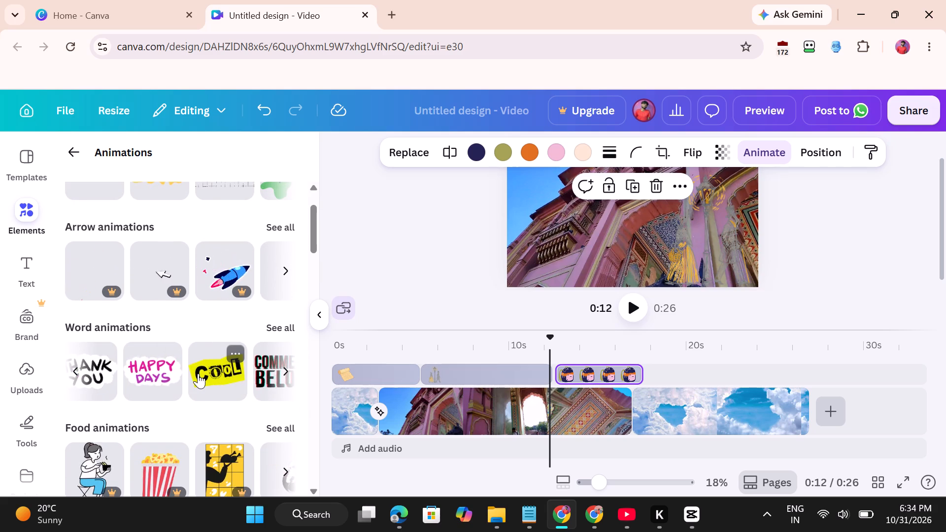
pyautogui.moveTo(198, 373); pyautogui.dragTo(670, 374)
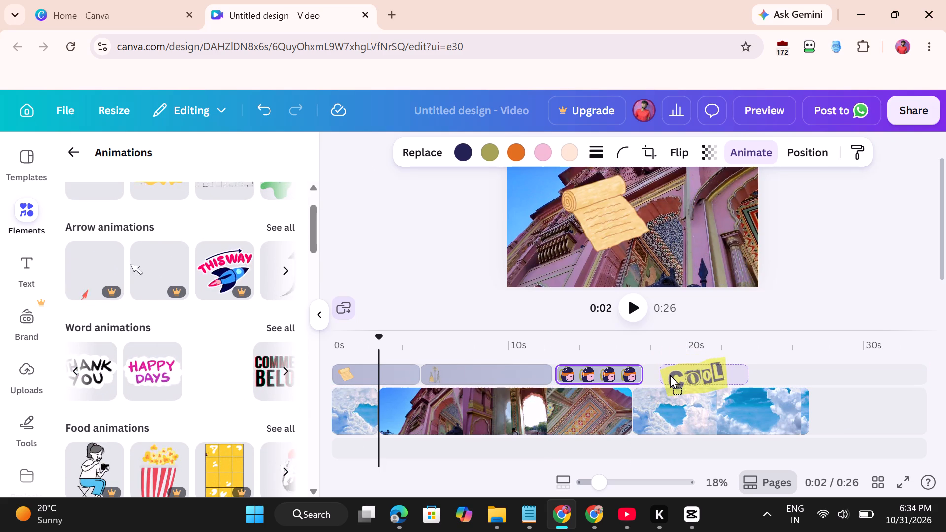
pyautogui.moveTo(670, 374); pyautogui.dragTo(660, 374)
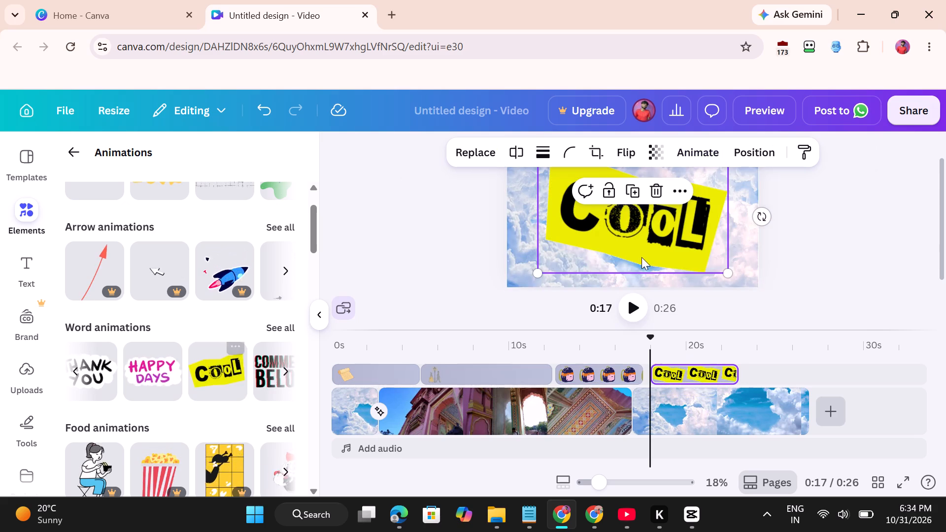
# Shrink the "Cool" graphic and place it in the lower-right corner of the video frame.
pyautogui.moveTo(535, 276); pyautogui.dragTo(683, 207)
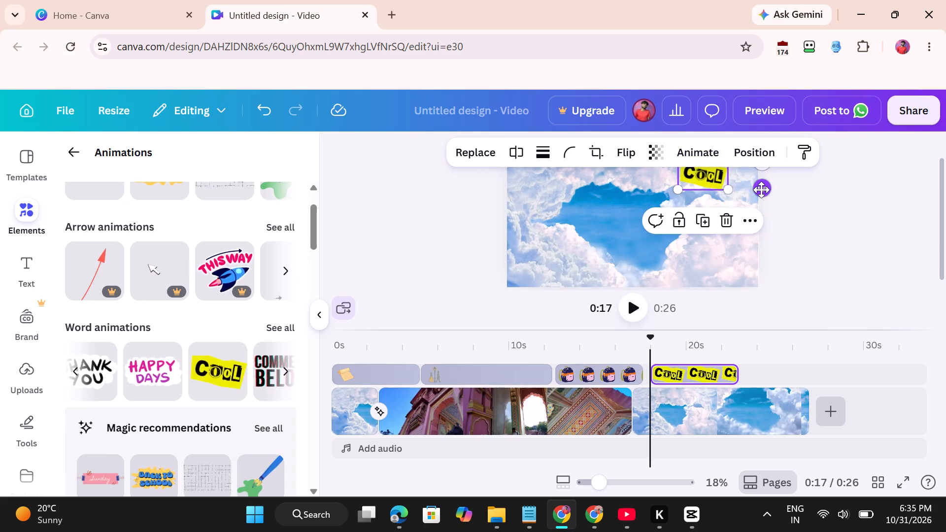
pyautogui.moveTo(761, 190); pyautogui.dragTo(782, 264)
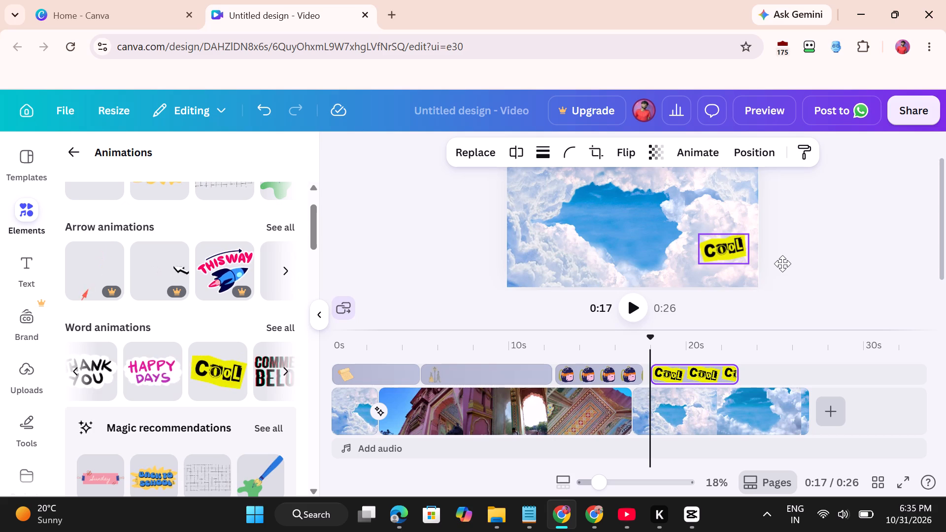
pyautogui.moveTo(782, 264); pyautogui.dragTo(778, 274)
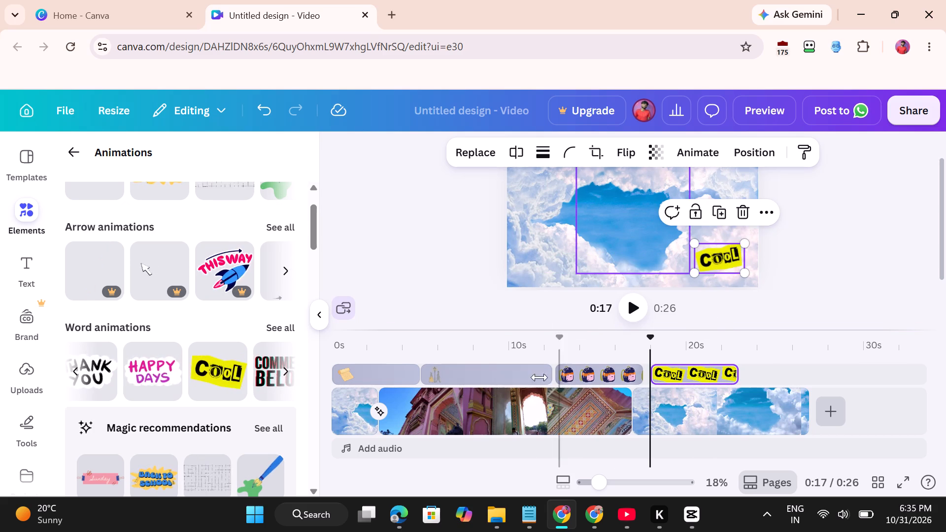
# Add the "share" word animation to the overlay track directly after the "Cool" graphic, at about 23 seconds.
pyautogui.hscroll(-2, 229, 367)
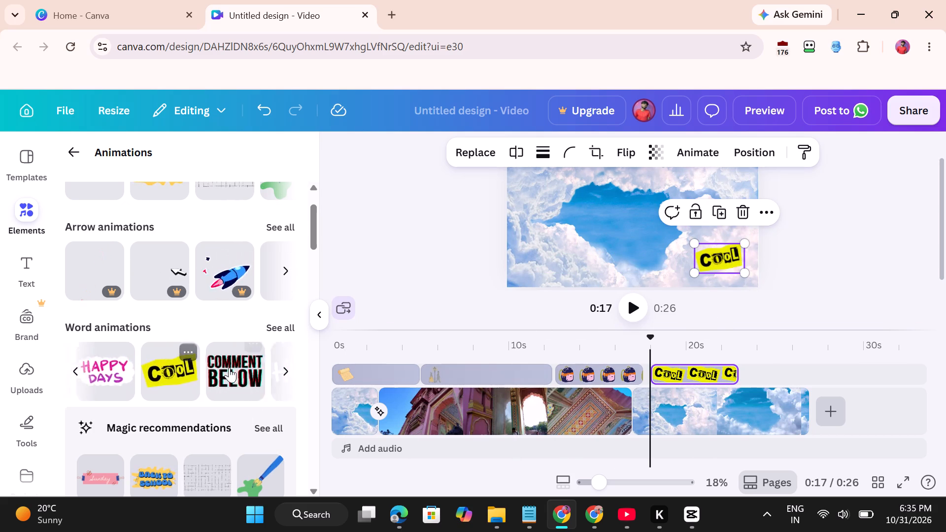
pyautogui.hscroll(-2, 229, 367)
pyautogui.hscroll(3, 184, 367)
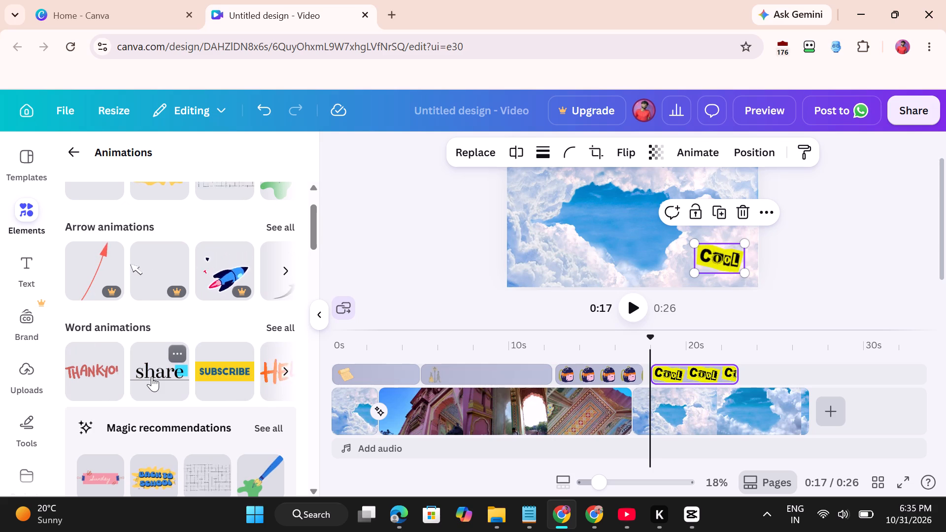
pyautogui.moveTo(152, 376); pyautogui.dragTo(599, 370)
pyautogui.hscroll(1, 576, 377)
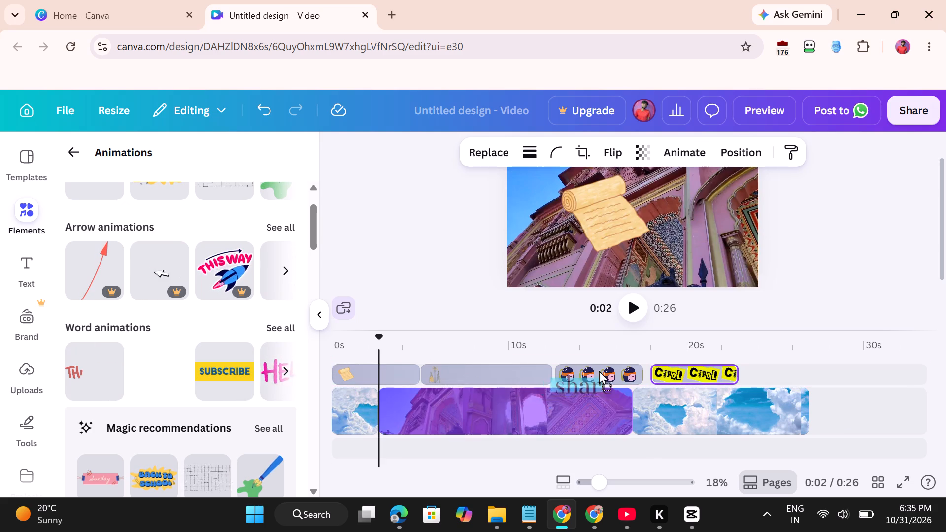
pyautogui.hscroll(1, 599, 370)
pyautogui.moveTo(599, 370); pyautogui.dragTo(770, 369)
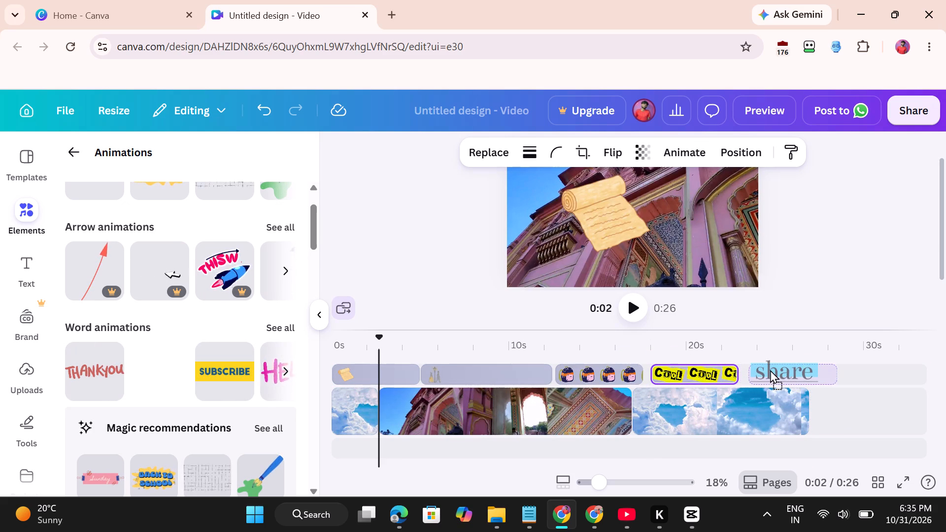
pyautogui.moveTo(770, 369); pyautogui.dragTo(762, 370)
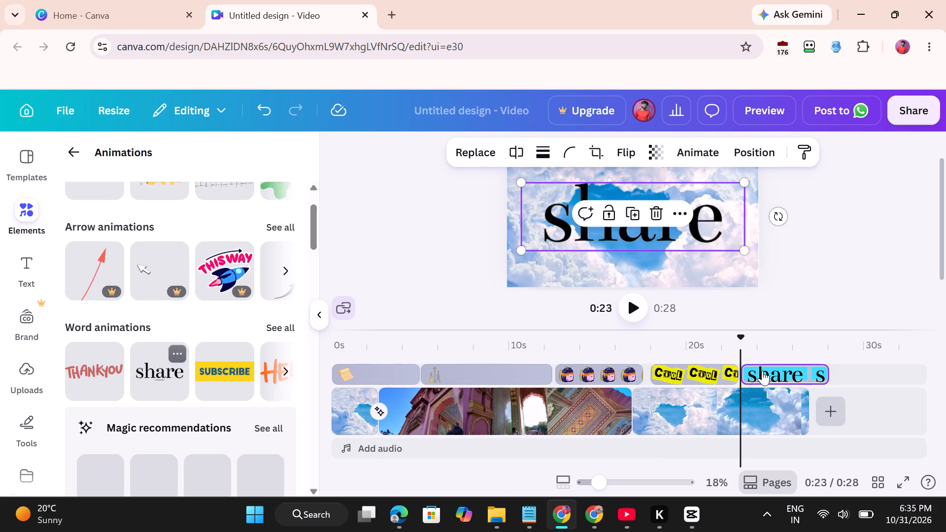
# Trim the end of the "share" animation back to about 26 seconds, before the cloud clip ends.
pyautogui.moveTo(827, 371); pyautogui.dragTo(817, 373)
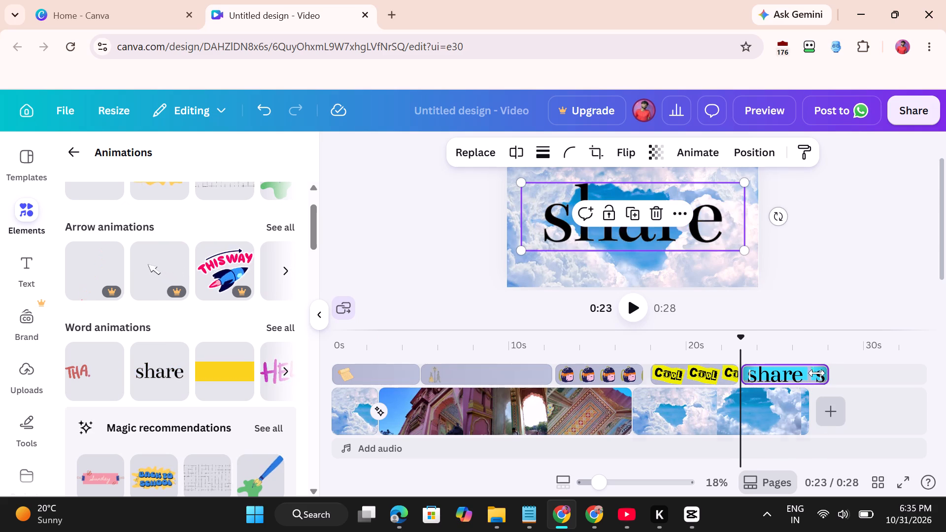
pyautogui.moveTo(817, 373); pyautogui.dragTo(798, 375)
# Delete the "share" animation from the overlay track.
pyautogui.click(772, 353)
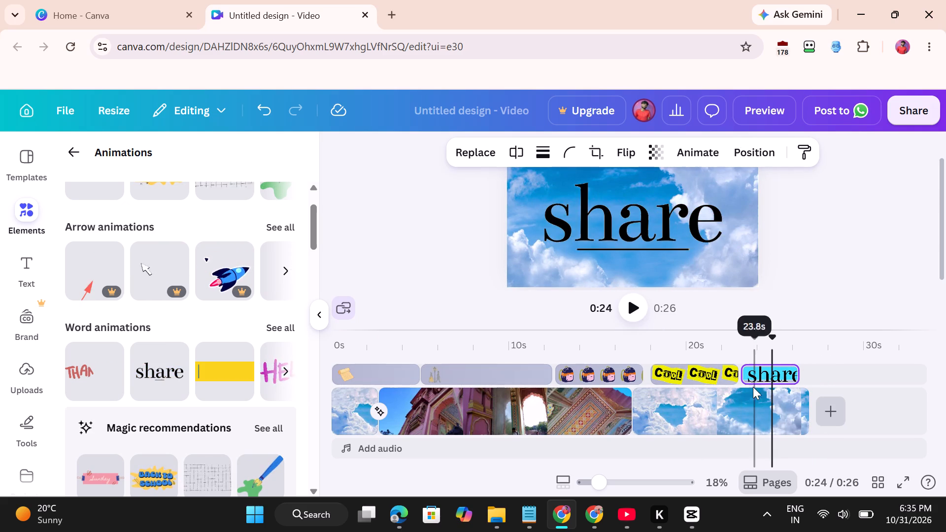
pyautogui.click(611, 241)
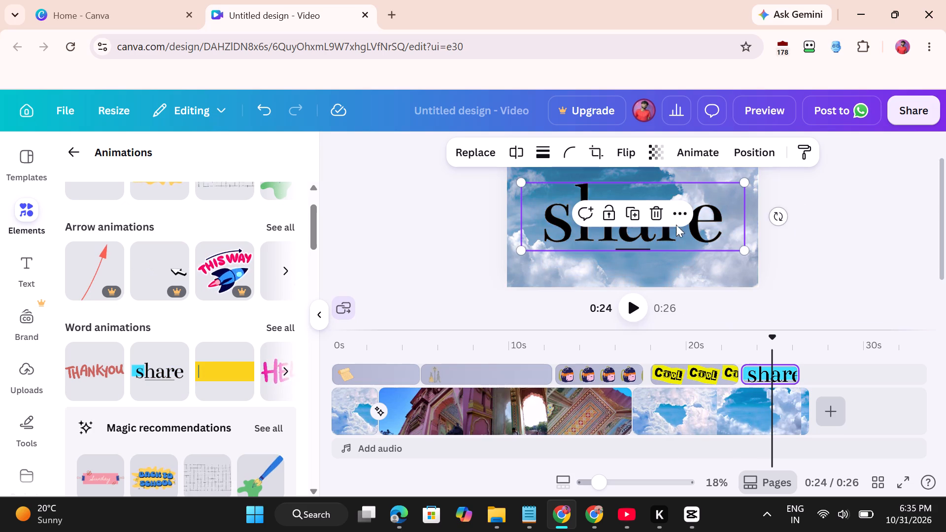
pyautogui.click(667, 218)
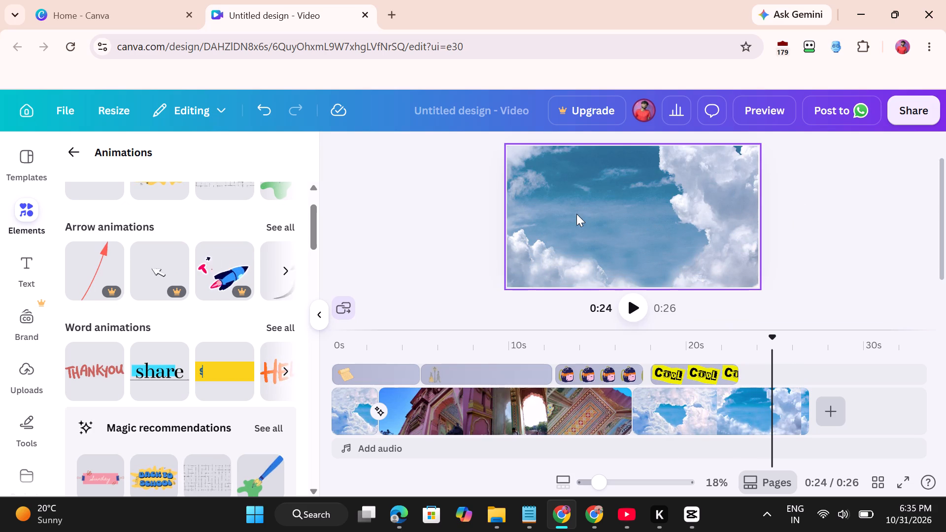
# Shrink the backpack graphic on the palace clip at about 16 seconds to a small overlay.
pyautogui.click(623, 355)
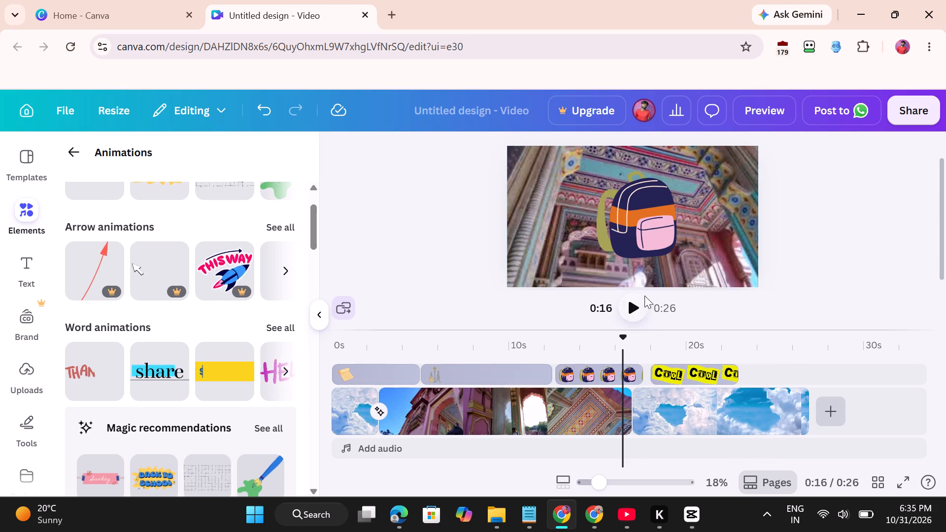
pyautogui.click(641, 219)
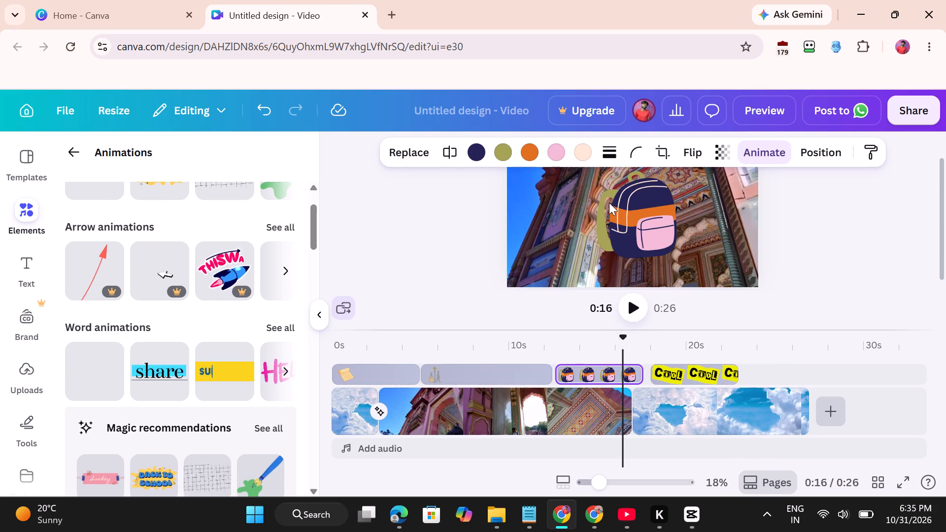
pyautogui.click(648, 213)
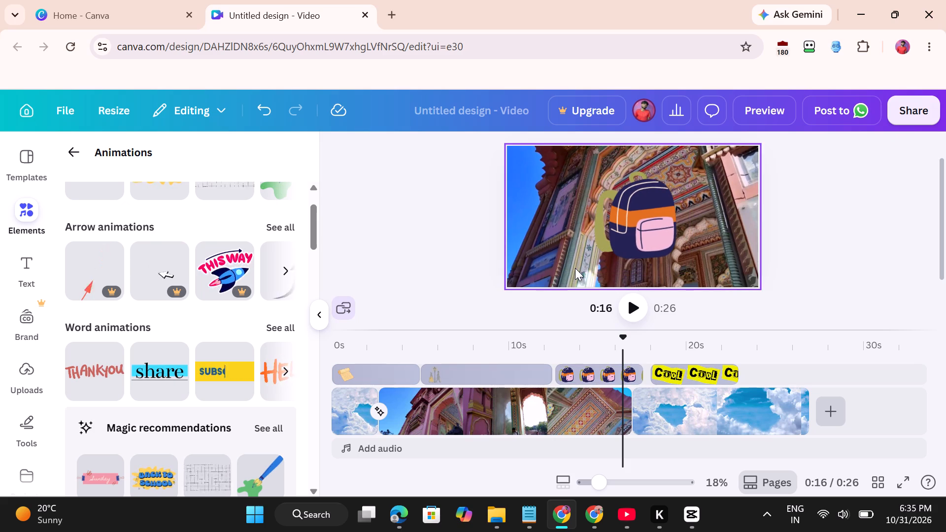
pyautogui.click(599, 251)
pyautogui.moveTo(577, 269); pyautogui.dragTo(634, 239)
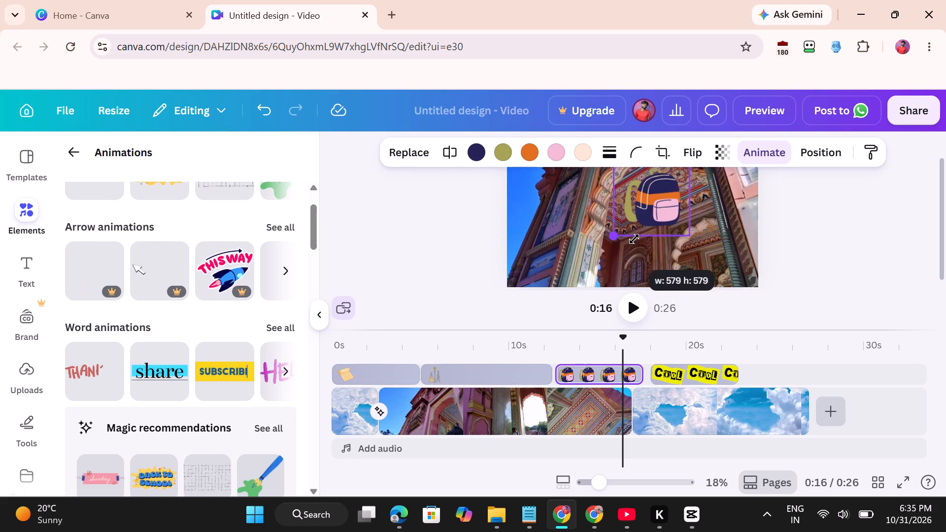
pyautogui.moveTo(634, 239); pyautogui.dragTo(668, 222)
# Remove the backpack graphic by moving it completely off the video frame.
pyautogui.moveTo(669, 186); pyautogui.dragTo(733, 250)
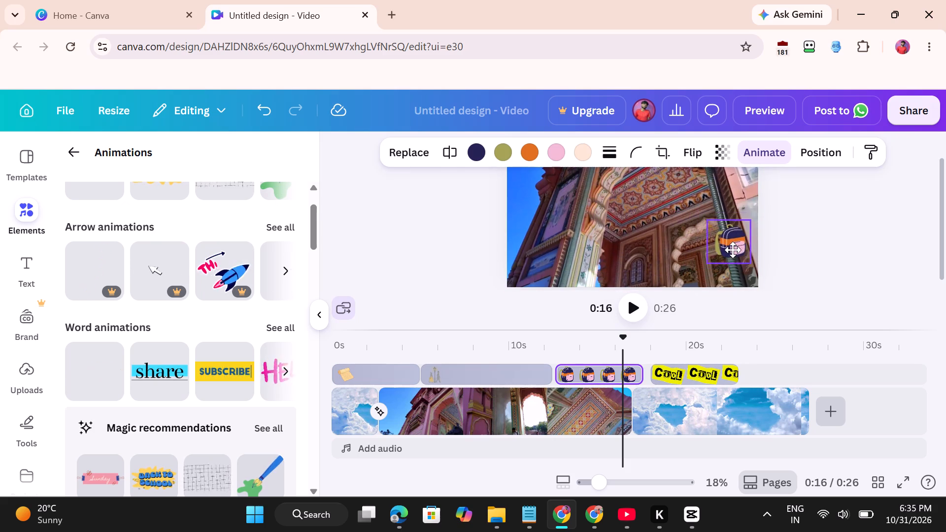
pyautogui.moveTo(733, 250); pyautogui.dragTo(748, 271)
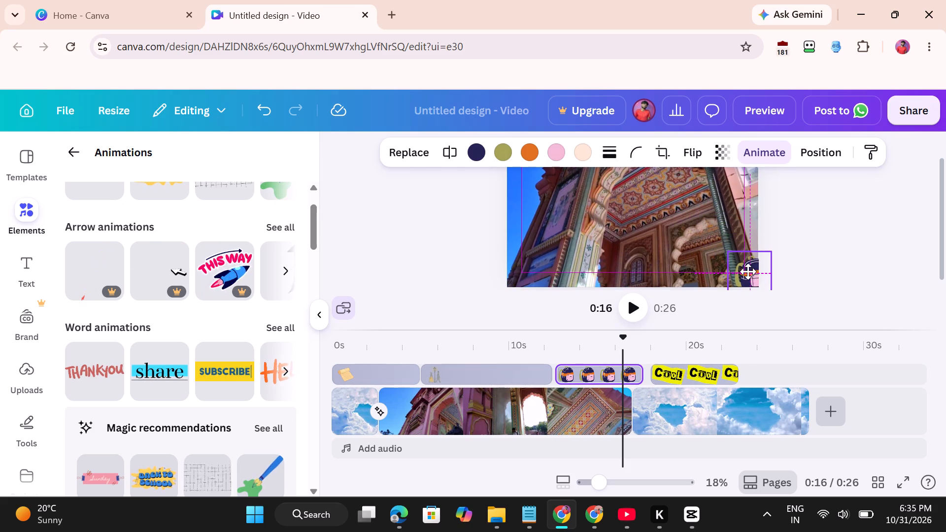
pyautogui.moveTo(748, 271); pyautogui.dragTo(848, 325)
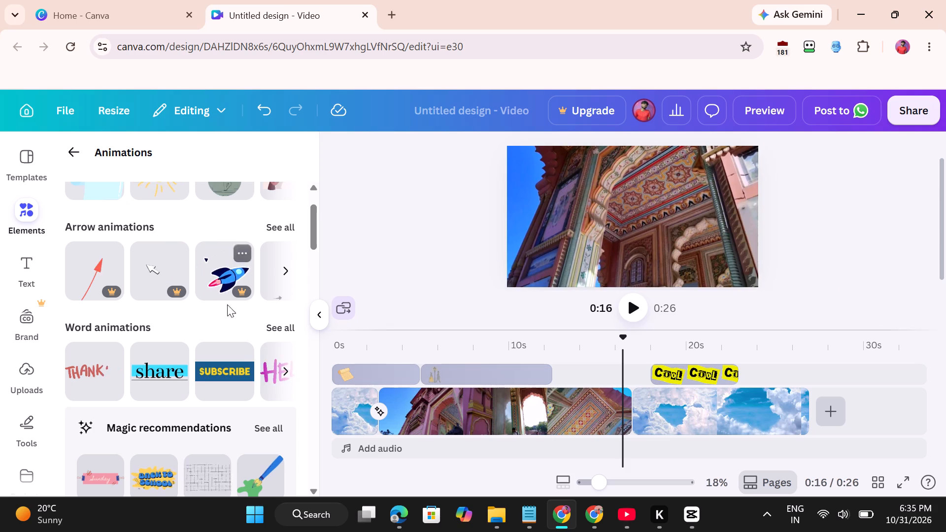
# Search the elements for "birds" and add the graphic of two blue birds perched on a leafy branch.
pyautogui.scroll(2, 204, 299)
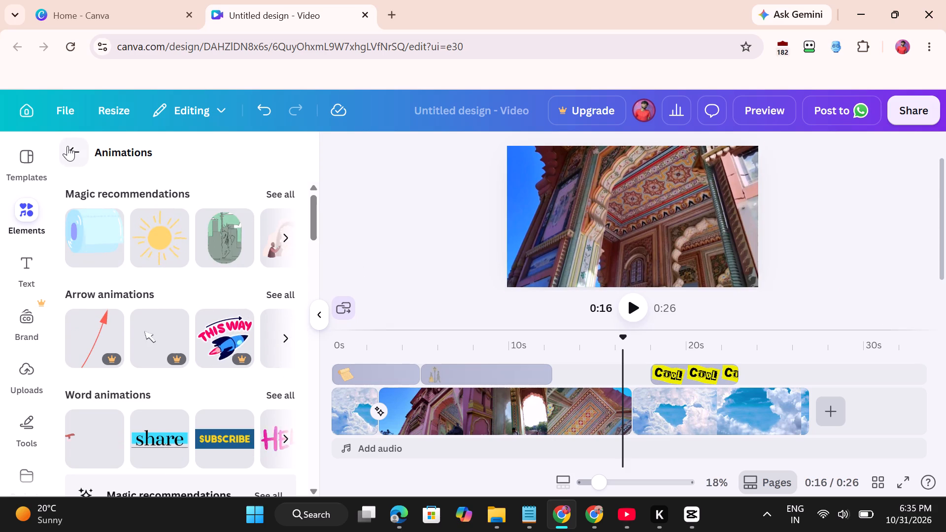
pyautogui.click(68, 146)
pyautogui.click(135, 168)
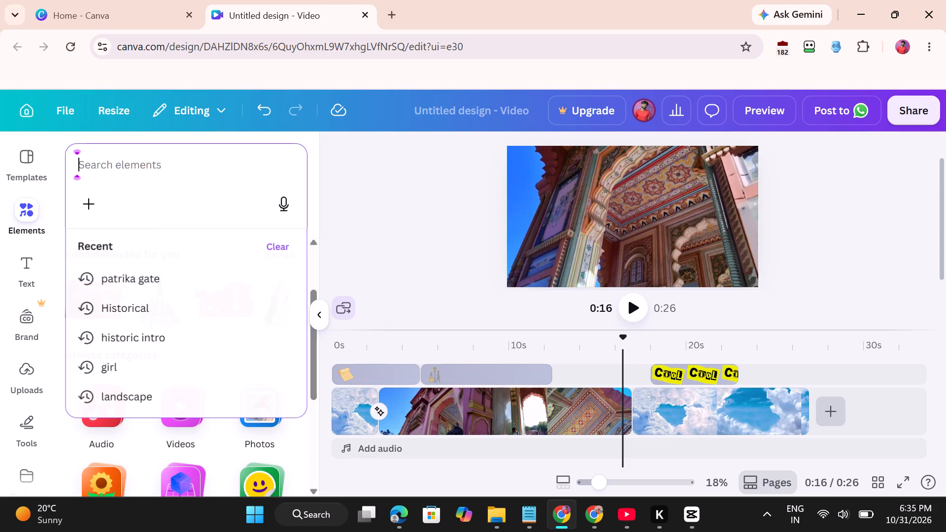
pyautogui.write('birds')
pyautogui.press('Return')
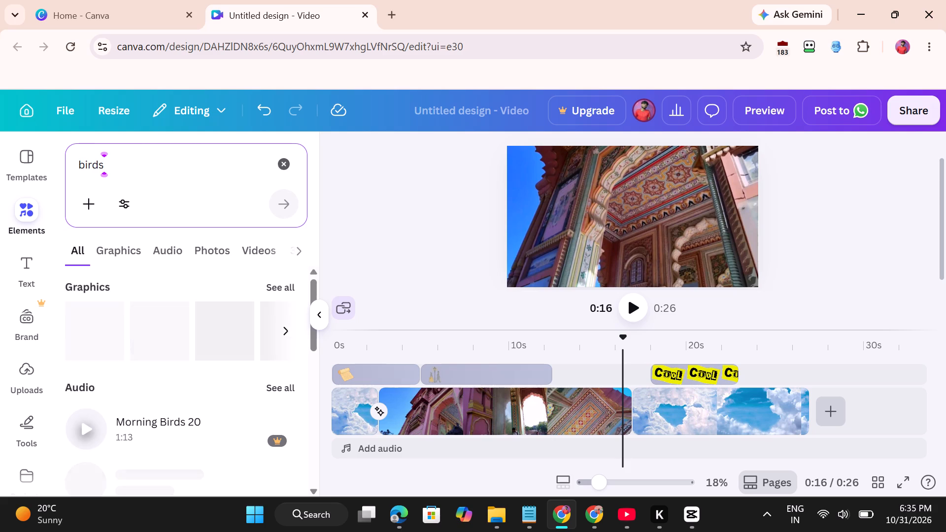
pyautogui.hscroll(-1, 201, 320)
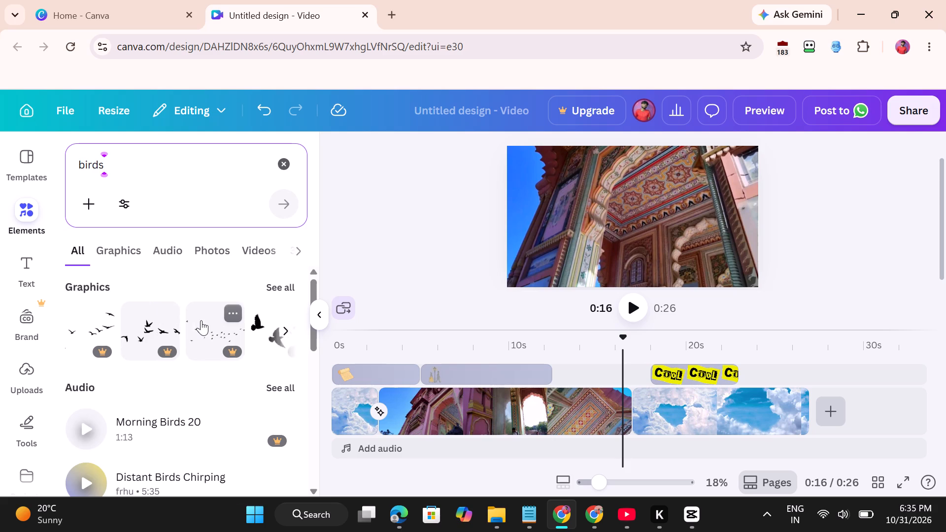
pyautogui.hscroll(-2, 201, 320)
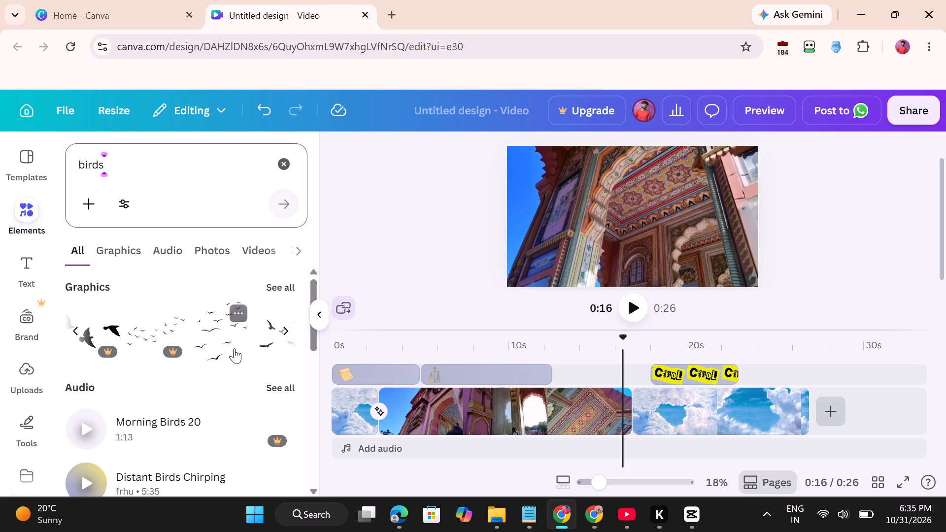
pyautogui.click(131, 248)
pyautogui.scroll(-2, 168, 344)
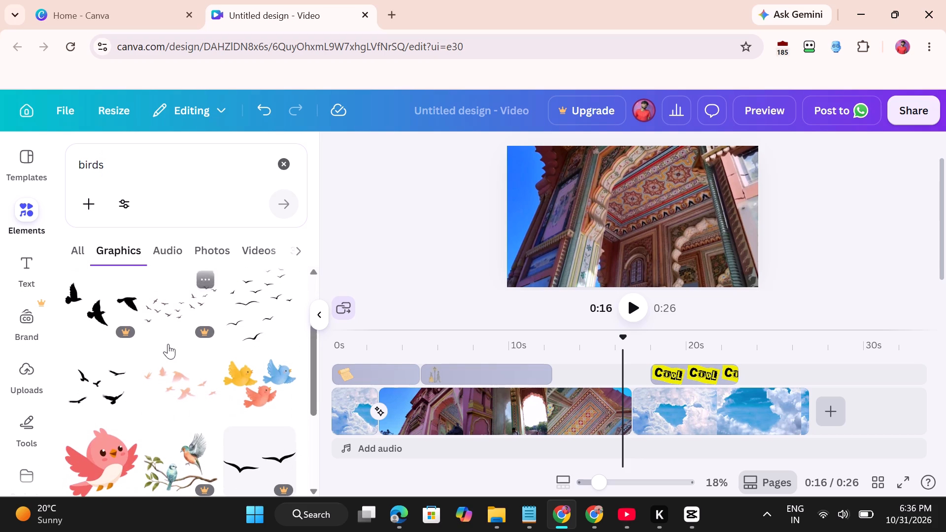
pyautogui.scroll(-1, 160, 393)
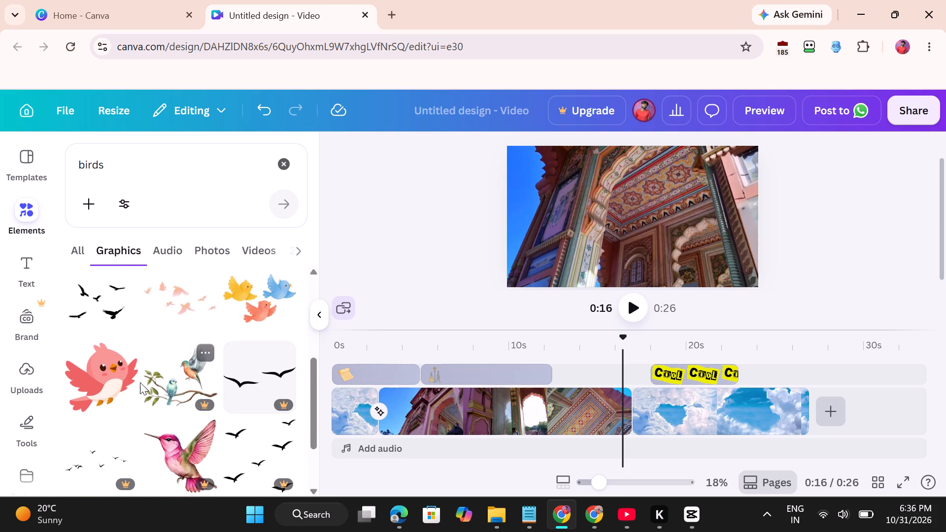
pyautogui.scroll(-3, 217, 391)
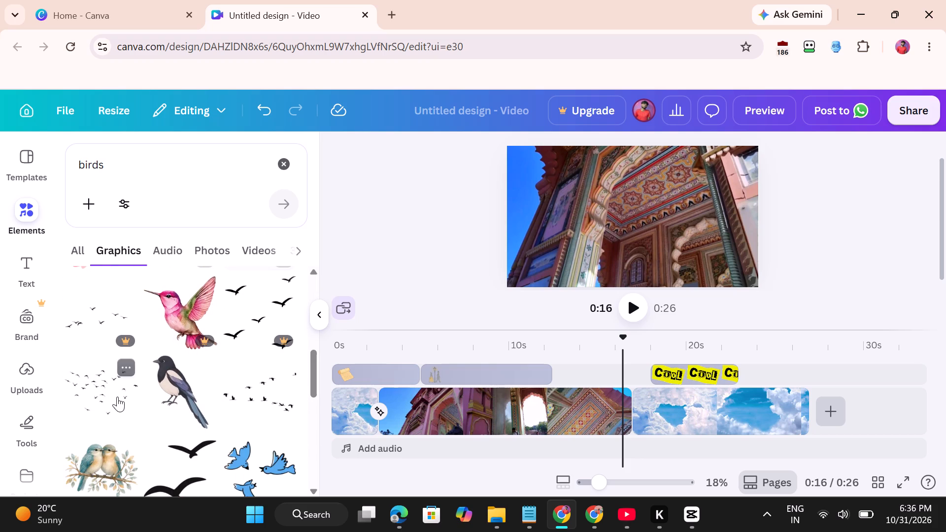
pyautogui.scroll(-2, 117, 397)
pyautogui.click(94, 381)
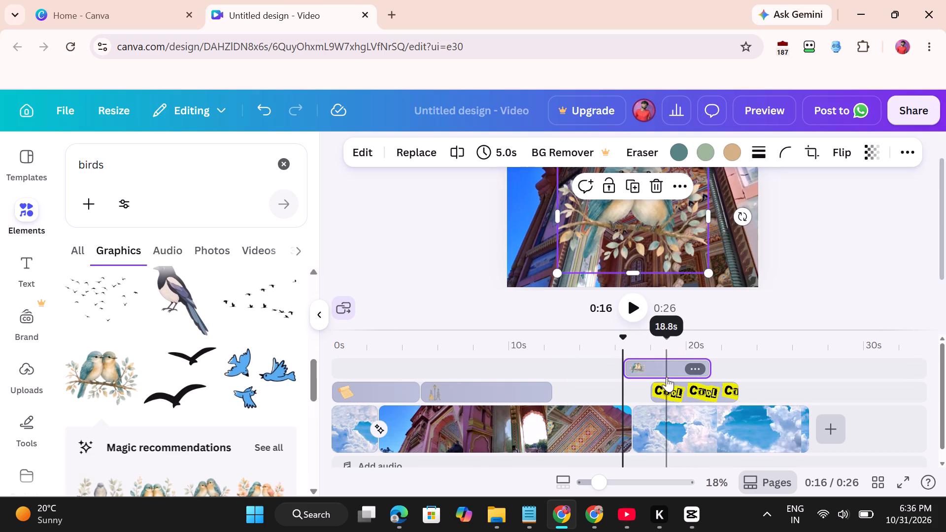
# Move the two-birds graphic onto the existing overlay track, directly after the couple-and-lamppost graphic.
pyautogui.moveTo(657, 367); pyautogui.dragTo(594, 389)
# Delete the 10.0s cloud clip that follows the palace clip, along with its "Cool" overlay.
pyautogui.click(713, 414)
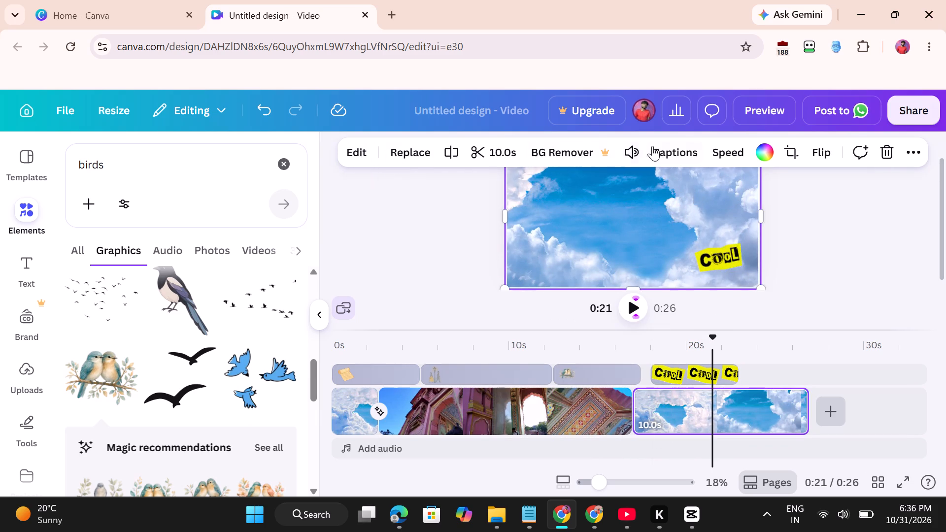
pyautogui.click(883, 152)
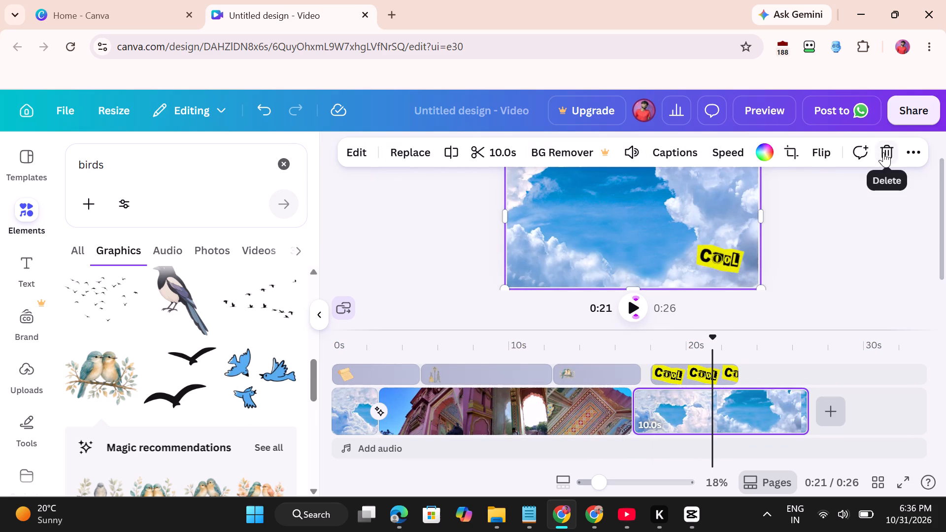
# Trim the end of the two-birds graphic to 4.5s so it ends with the palace clip.
pyautogui.moveTo(636, 370); pyautogui.dragTo(634, 370)
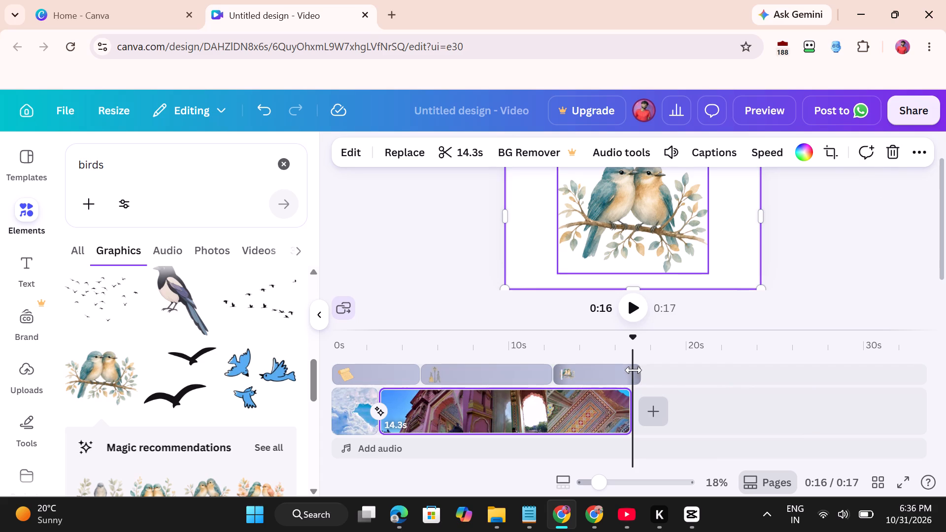
pyautogui.moveTo(634, 370); pyautogui.dragTo(630, 371)
pyautogui.scroll(1, 630, 371)
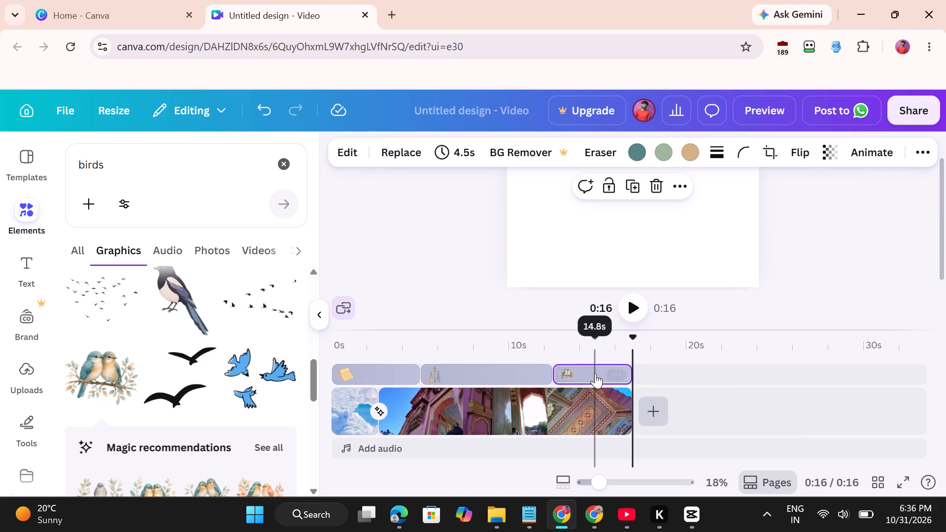
# Shrink the two-birds graphic to a small overlay and place it in the lower-right corner of the video frame.
pyautogui.click(595, 373)
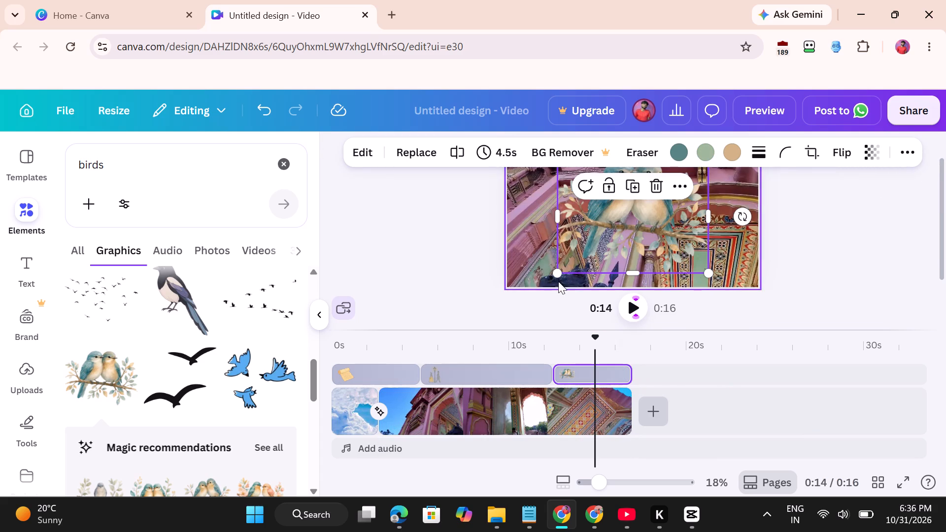
pyautogui.moveTo(558, 274); pyautogui.dragTo(644, 234)
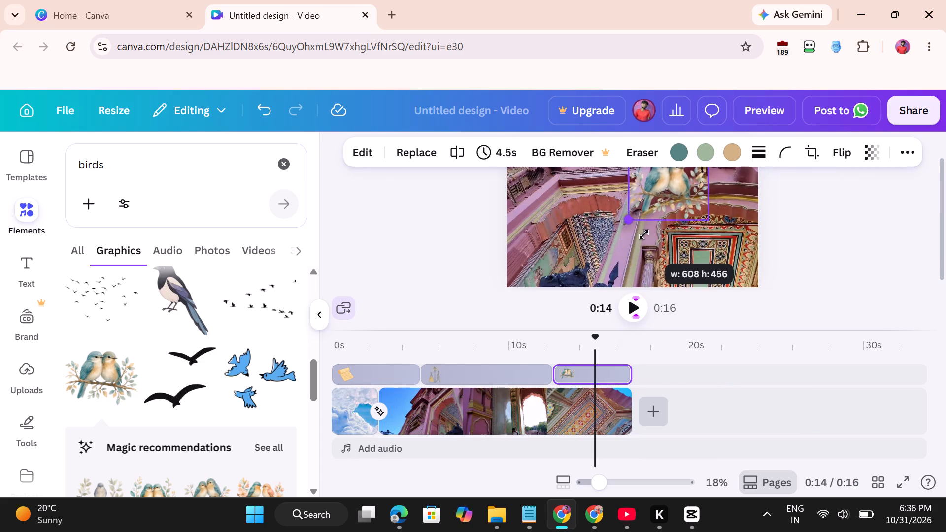
pyautogui.moveTo(644, 234); pyautogui.dragTo(651, 229)
pyautogui.moveTo(670, 176); pyautogui.dragTo(679, 183)
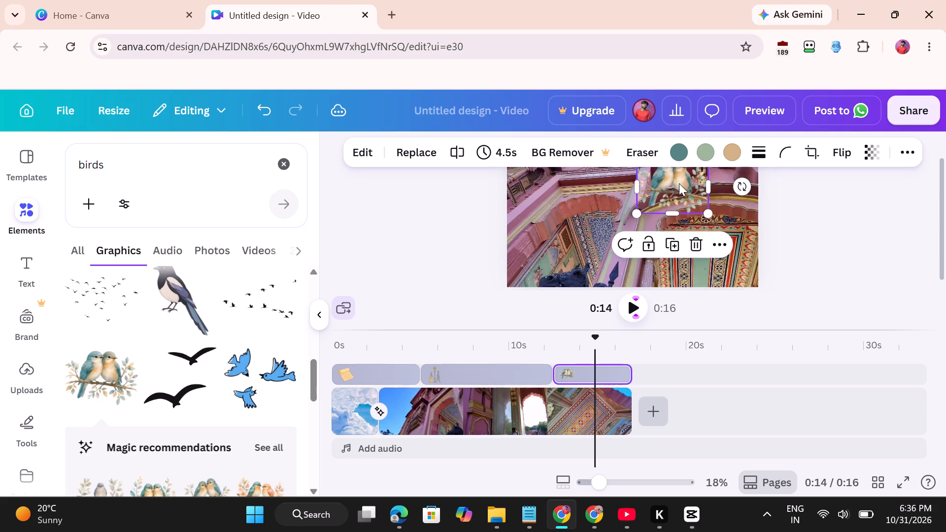
pyautogui.moveTo(679, 183); pyautogui.dragTo(725, 249)
# Create a custom animation moving the two-birds graphic along a wavy path from the frame's lower-right corner to its upper left.
pyautogui.click(909, 153)
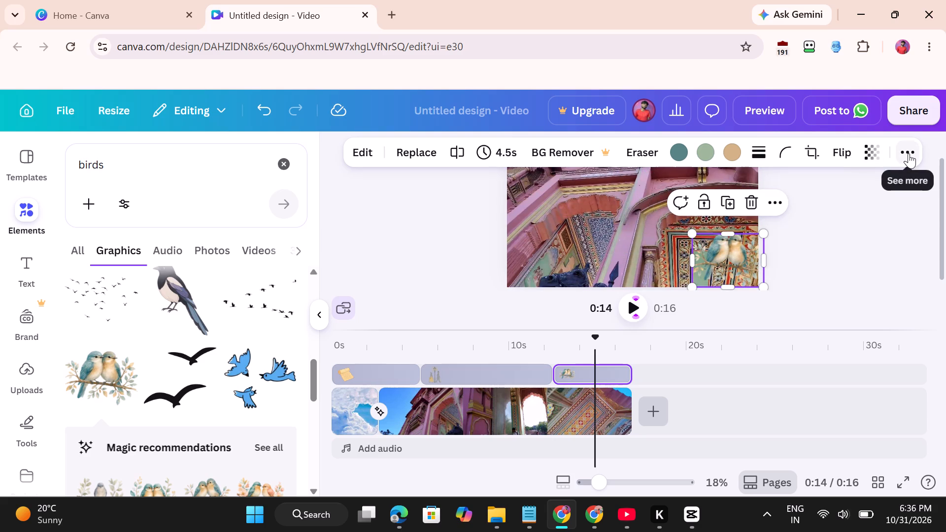
pyautogui.click(766, 181)
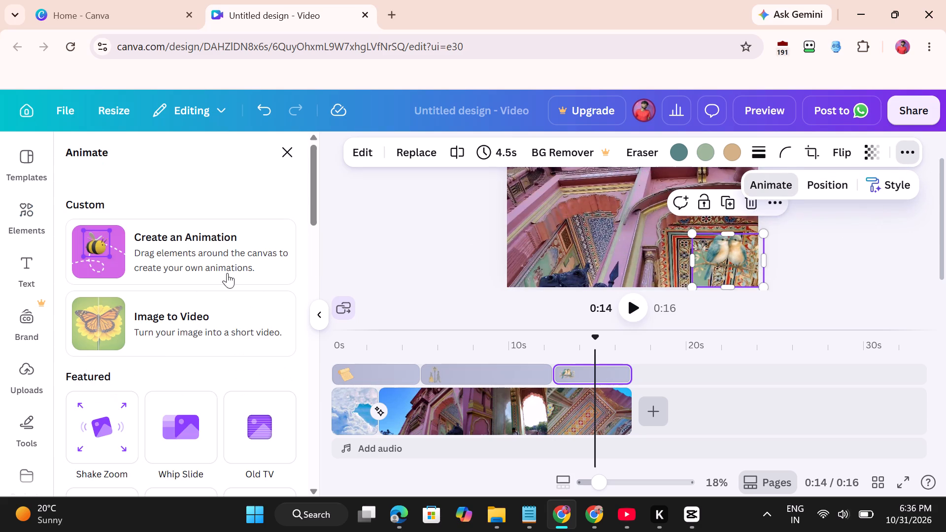
pyautogui.click(163, 266)
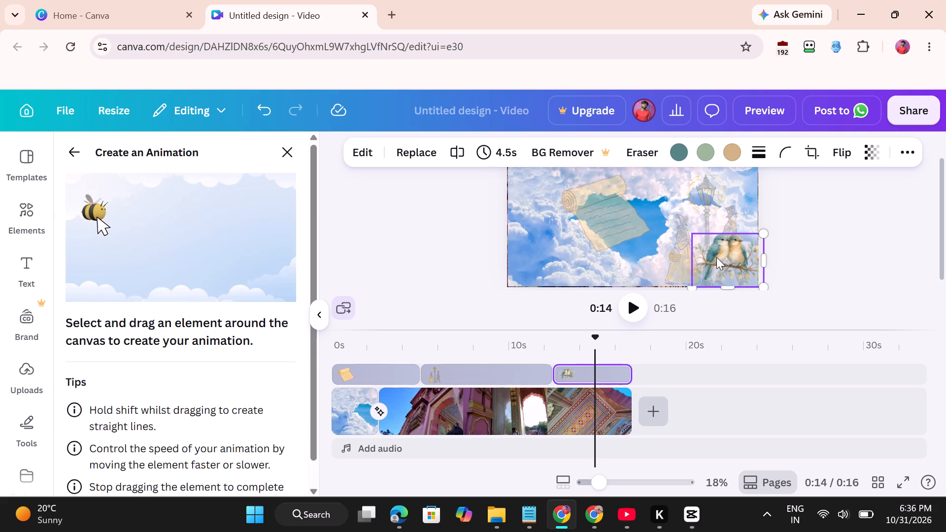
pyautogui.moveTo(716, 257); pyautogui.dragTo(601, 233)
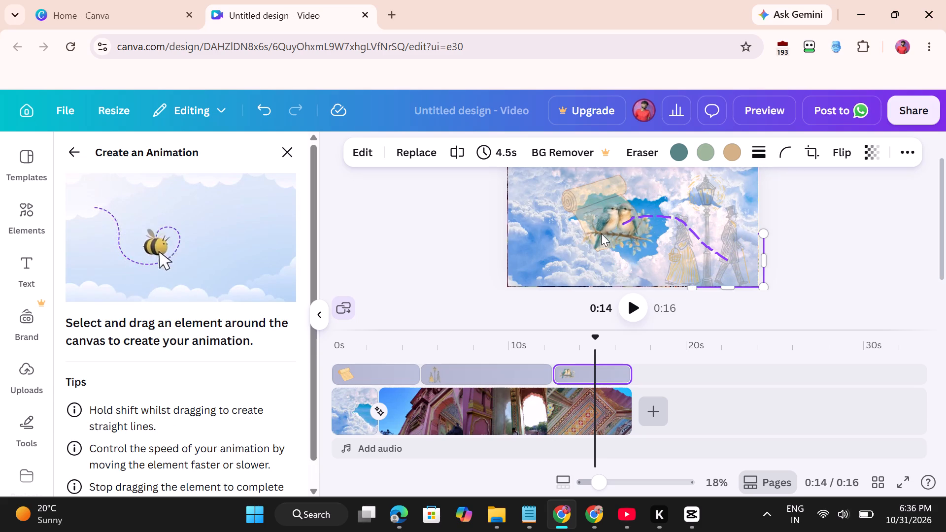
pyautogui.moveTo(601, 233); pyautogui.dragTo(513, 187)
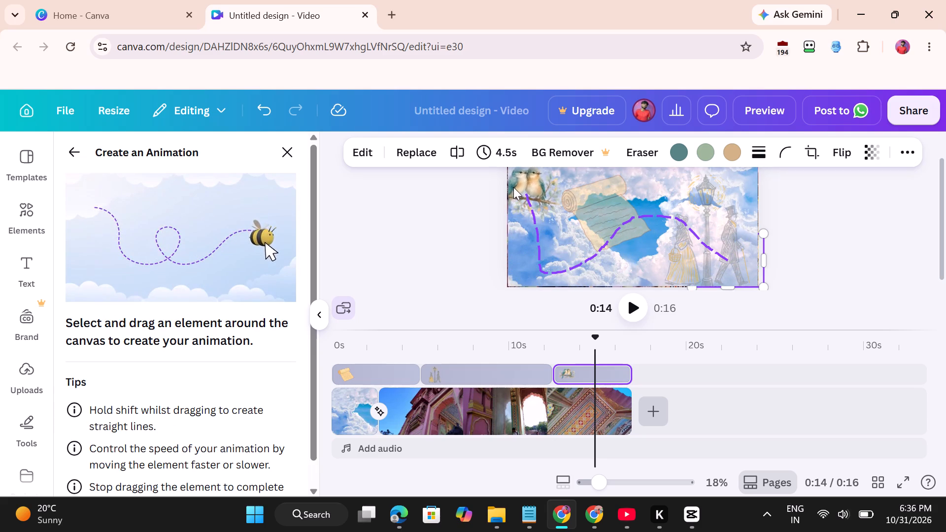
pyautogui.moveTo(513, 187); pyautogui.dragTo(519, 184)
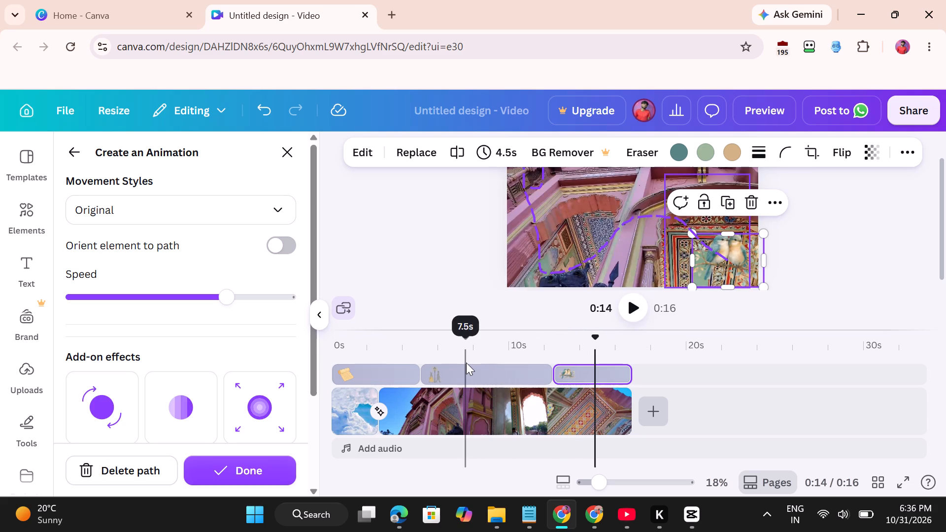
pyautogui.click(237, 466)
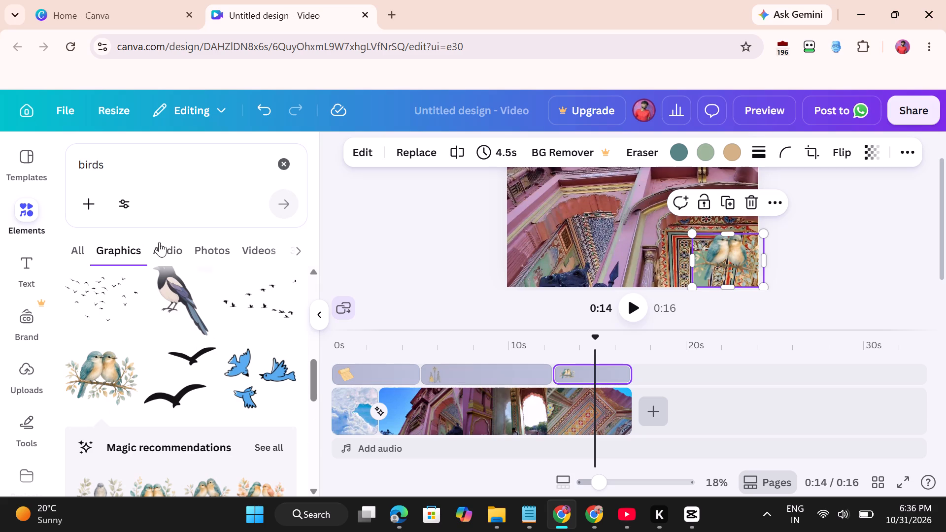
# Look through the "birds" results among graphics, videos, 3D, frames and shapes for another suitable element.
pyautogui.scroll(-3, 210, 330)
pyautogui.scroll(3, 166, 378)
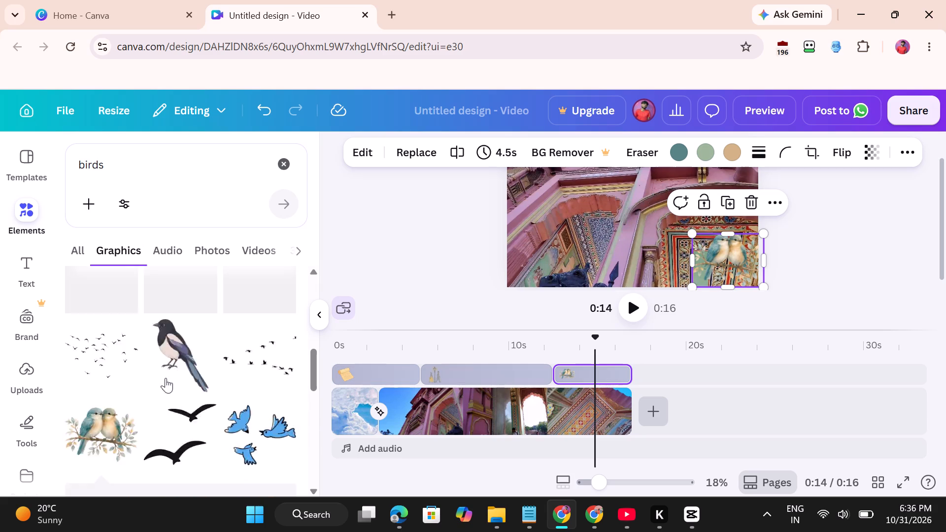
pyautogui.click(254, 248)
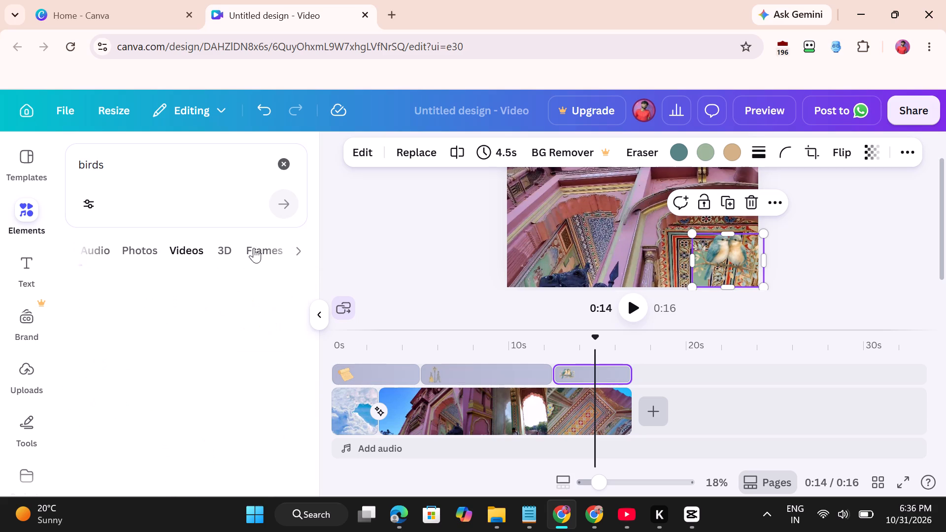
pyautogui.scroll(-2, 222, 358)
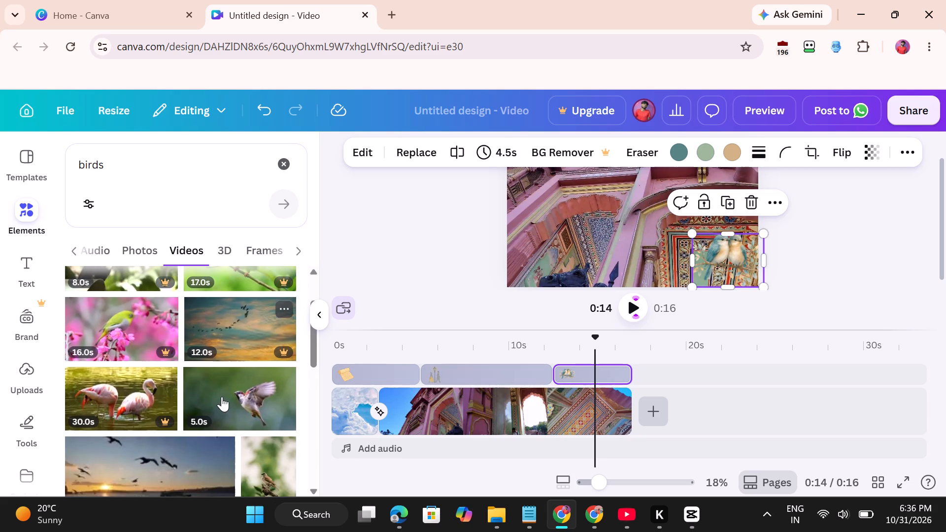
pyautogui.scroll(-5, 222, 399)
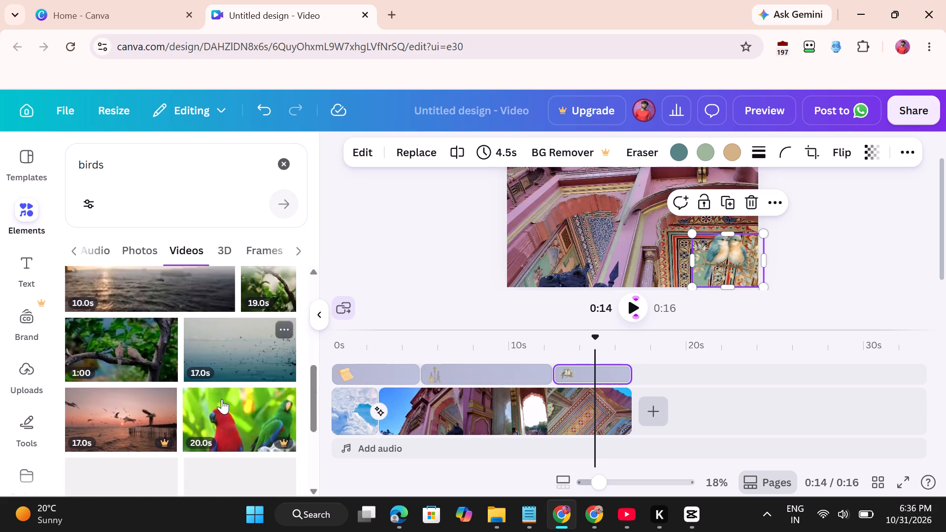
pyautogui.scroll(-2, 222, 399)
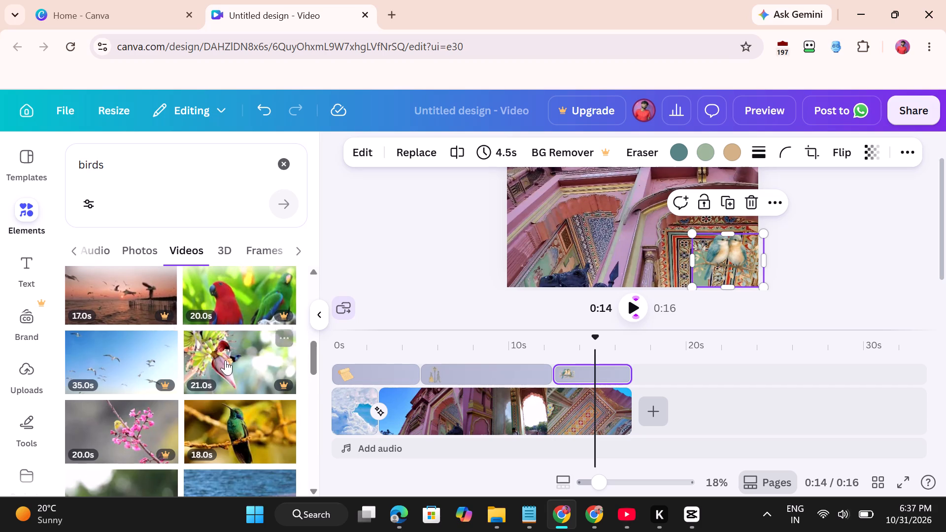
pyautogui.scroll(-3, 225, 360)
pyautogui.click(229, 254)
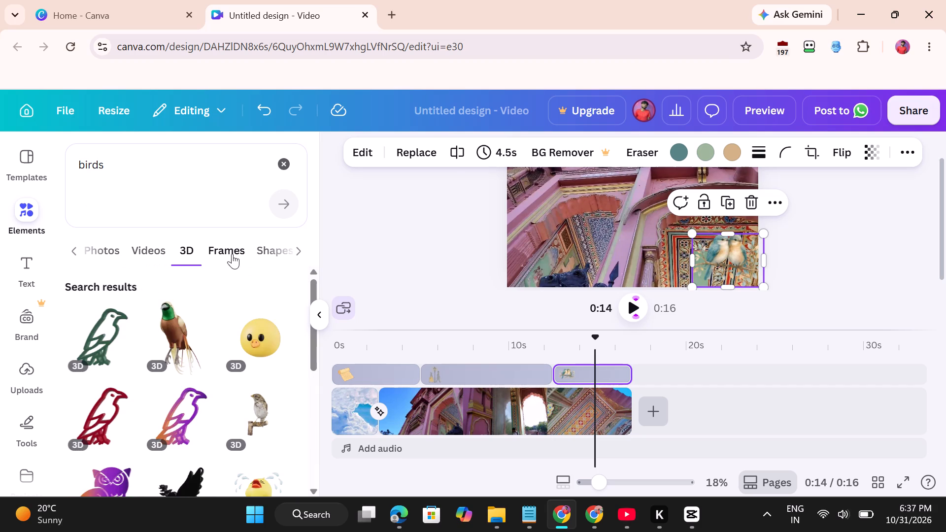
pyautogui.click(232, 254)
pyautogui.click(232, 254)
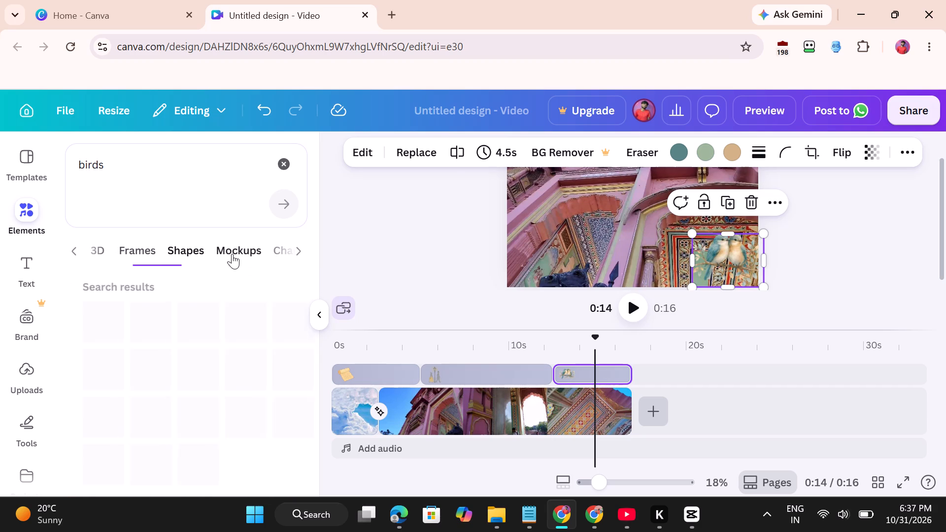
pyautogui.hscroll(3, 116, 260)
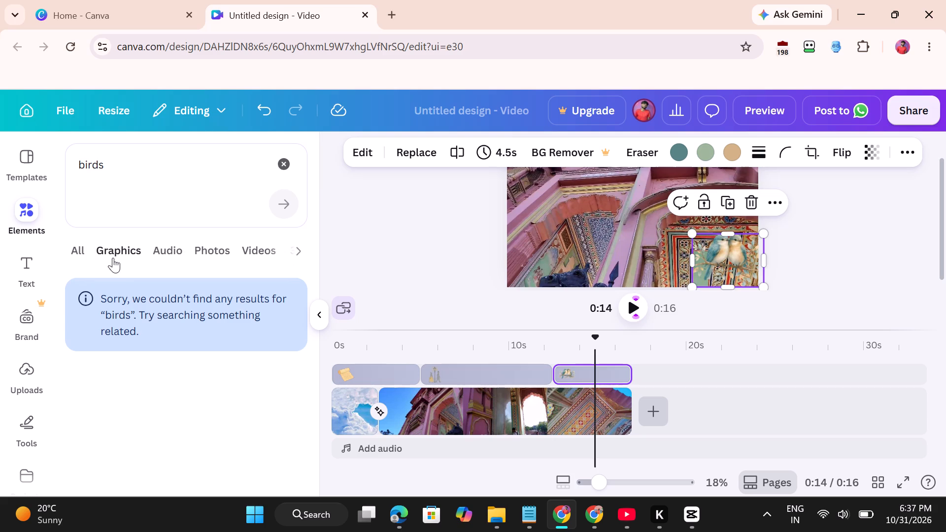
# Look through the "birds" graphics results for another suitable overlay element.
pyautogui.click(113, 257)
pyautogui.scroll(-2, 170, 359)
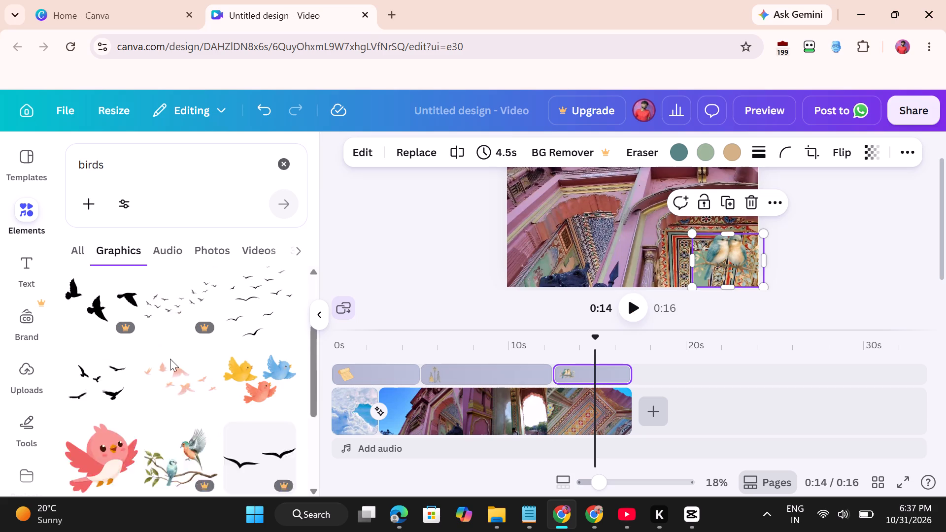
pyautogui.scroll(-5, 170, 359)
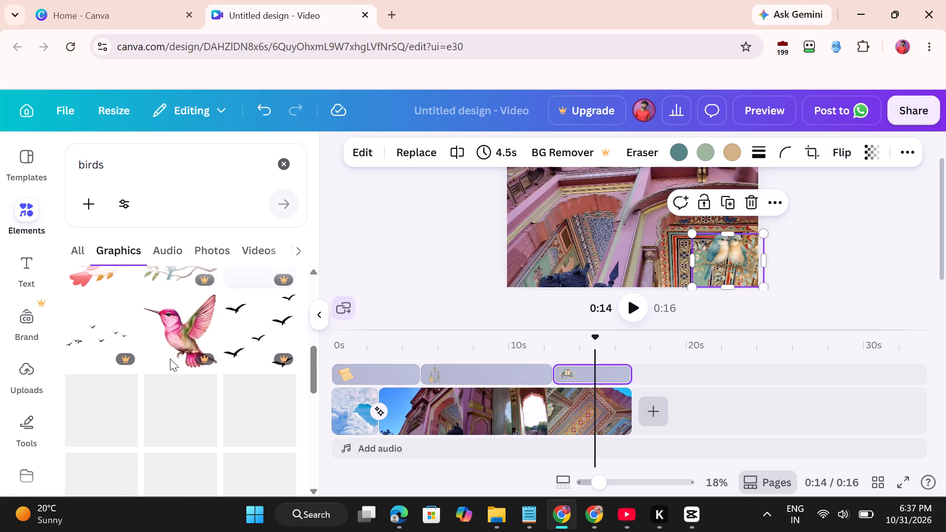
pyautogui.scroll(-1, 170, 359)
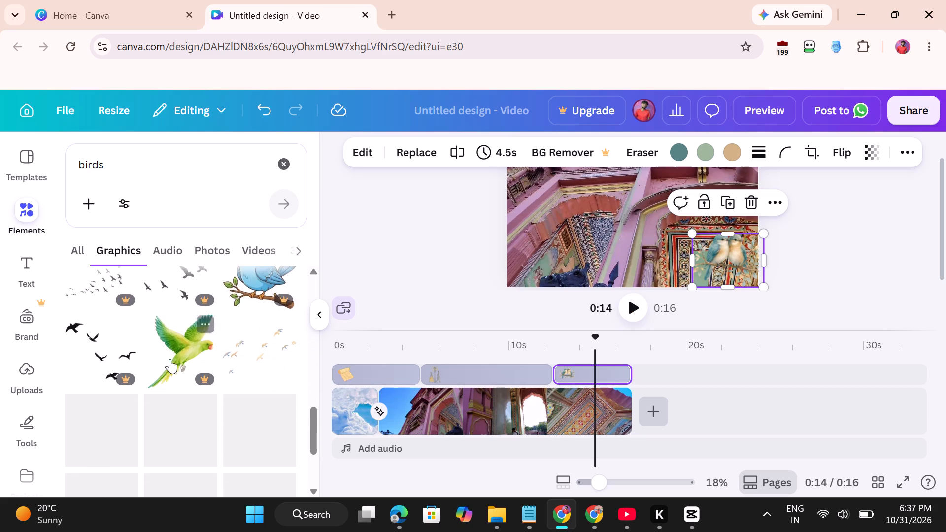
pyautogui.scroll(-1, 170, 359)
pyautogui.scroll(-1, 153, 411)
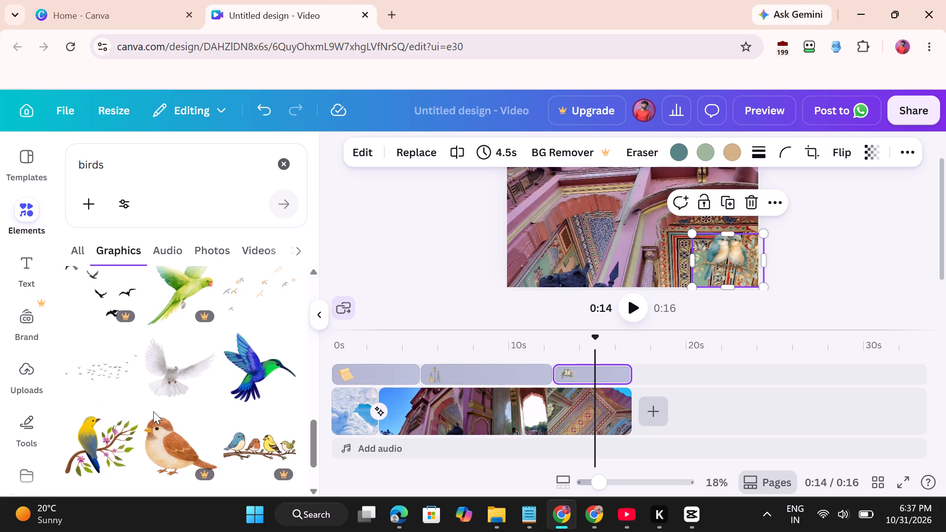
pyautogui.scroll(-7, 153, 411)
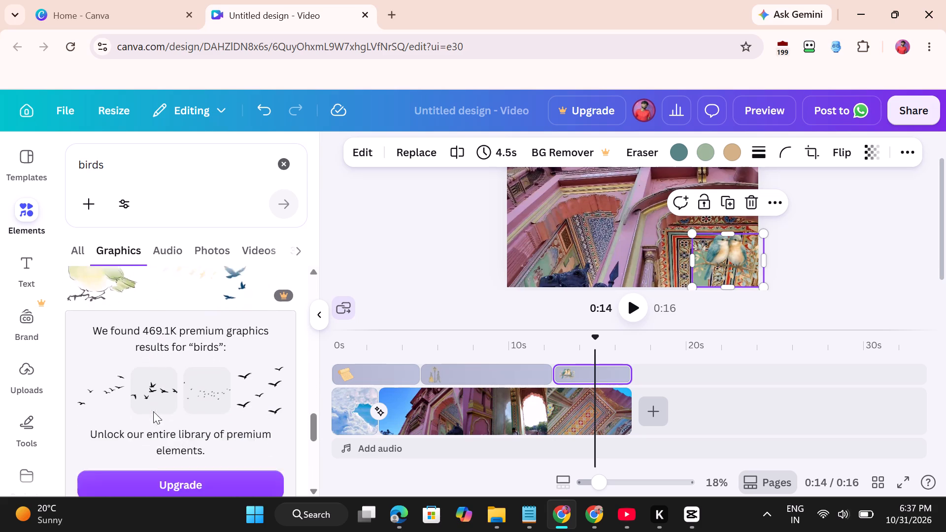
pyautogui.scroll(-1, 153, 411)
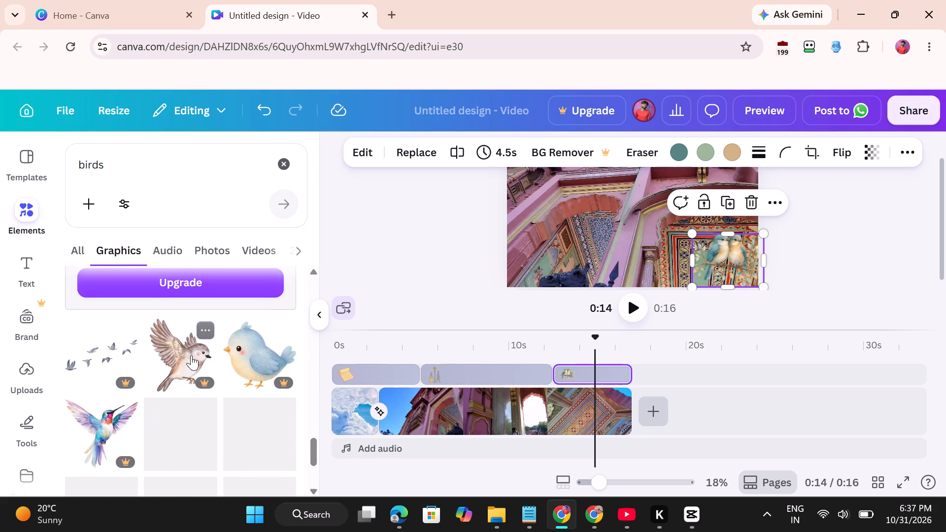
pyautogui.scroll(-5, 192, 394)
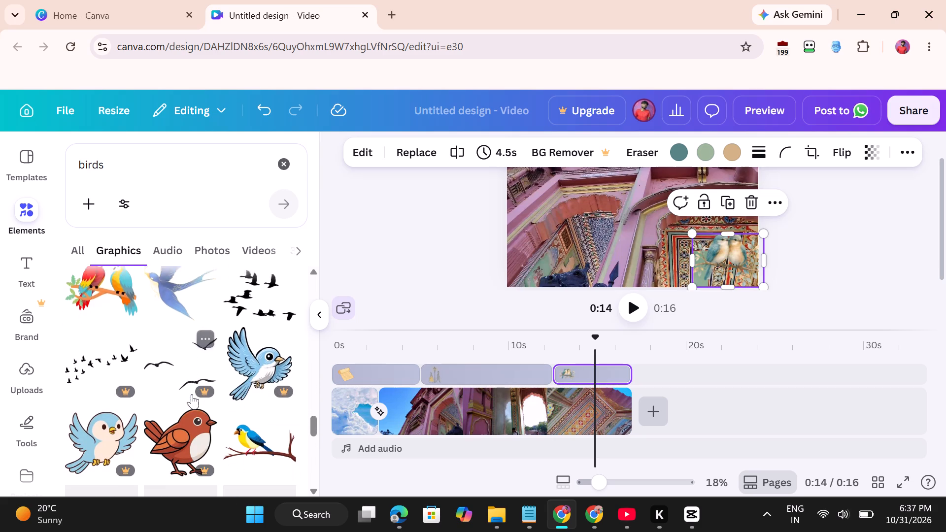
pyautogui.scroll(-4, 192, 394)
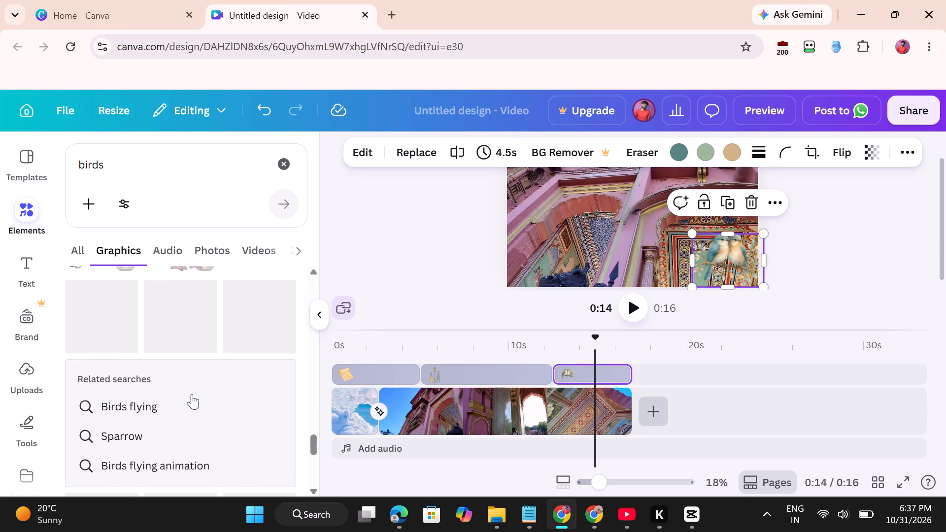
pyautogui.scroll(-1, 192, 394)
# Search for the related term "Birds flying" and look through its graphics, videos, photos, audio and 3D results.
pyautogui.click(154, 400)
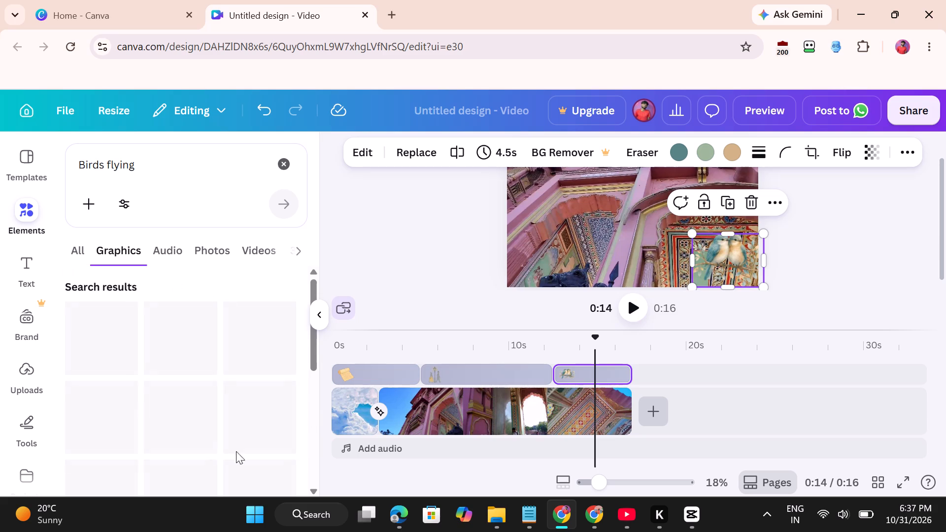
pyautogui.scroll(-3, 233, 385)
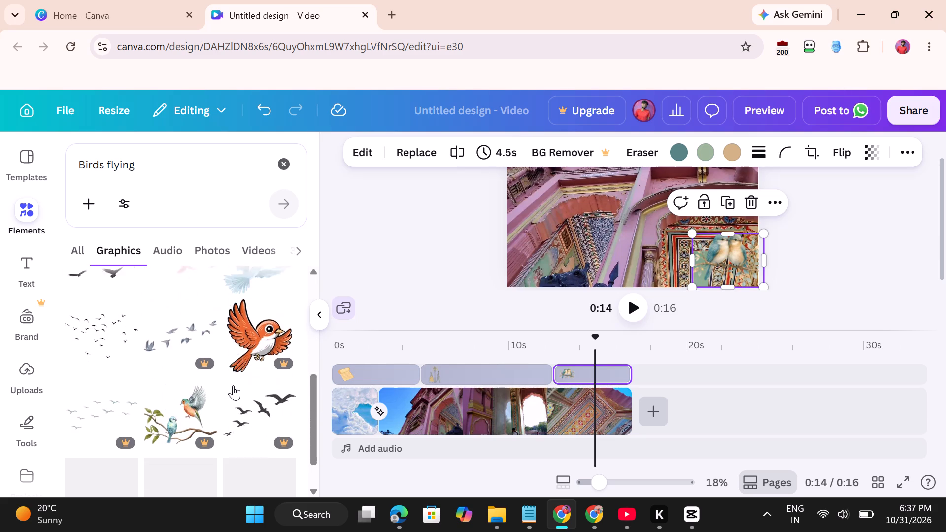
pyautogui.scroll(-2, 233, 385)
pyautogui.click(80, 253)
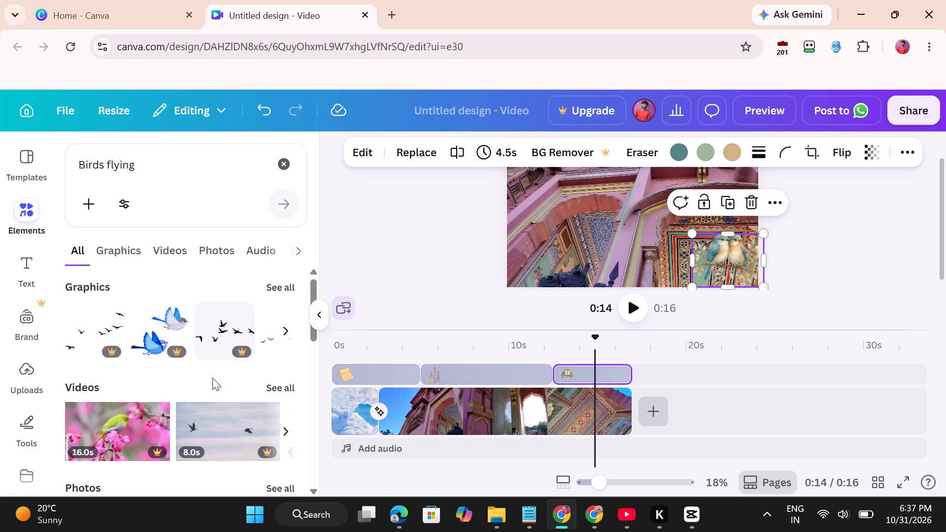
pyautogui.scroll(-2, 254, 368)
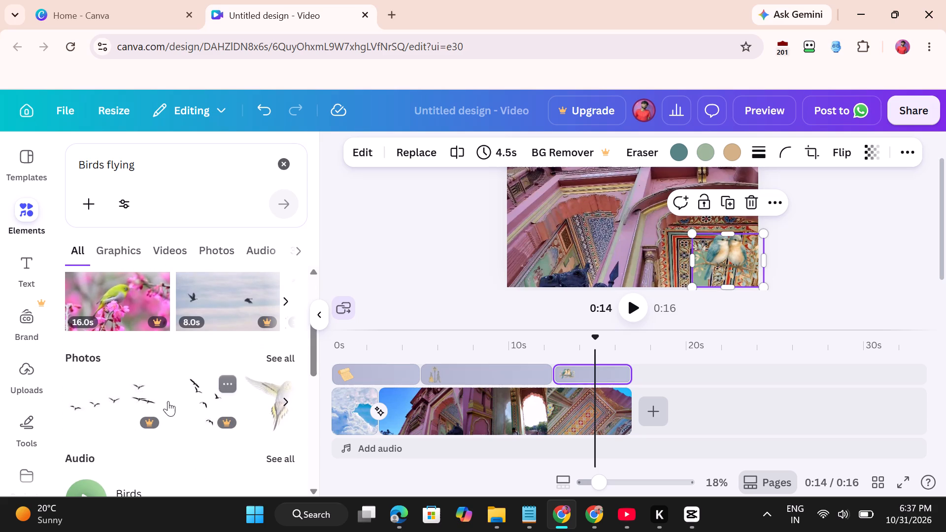
pyautogui.scroll(-4, 168, 401)
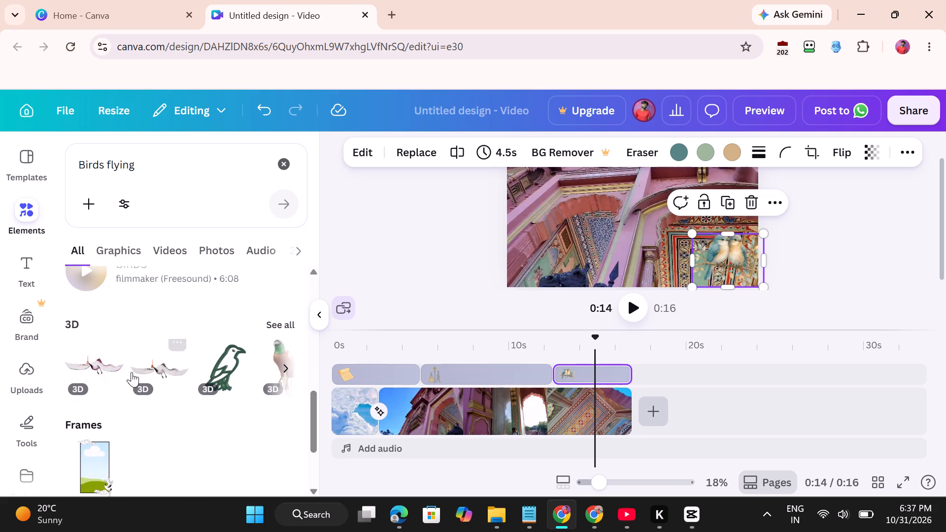
pyautogui.scroll(-4, 184, 381)
pyautogui.scroll(6, 184, 381)
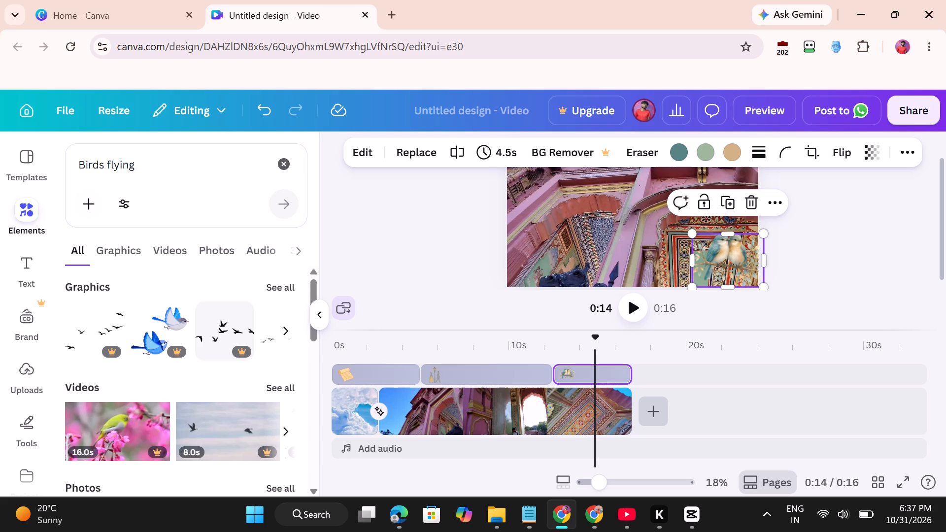
# Search the elements for "peacock" and look through the graphics, photos, videos, audio and 3D results.
pyautogui.moveTo(144, 171); pyautogui.dragTo(68, 167)
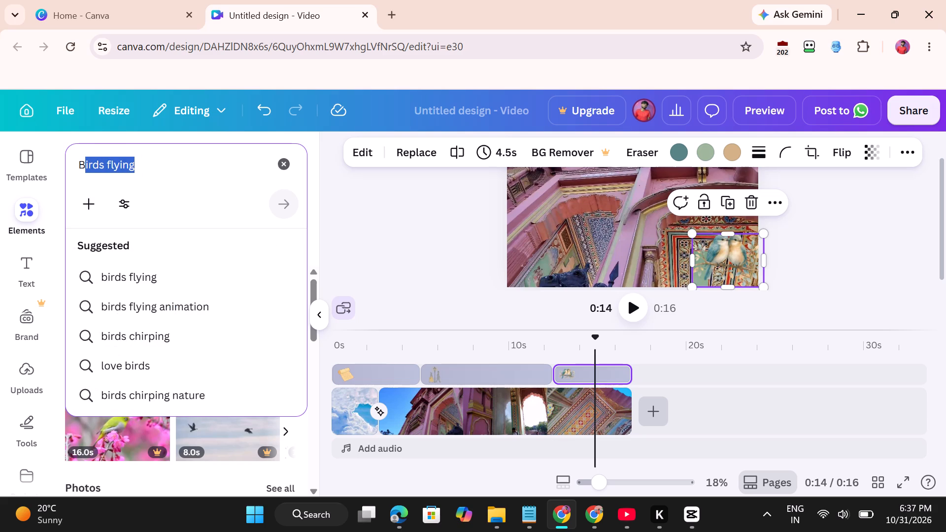
pyautogui.write('peockock')
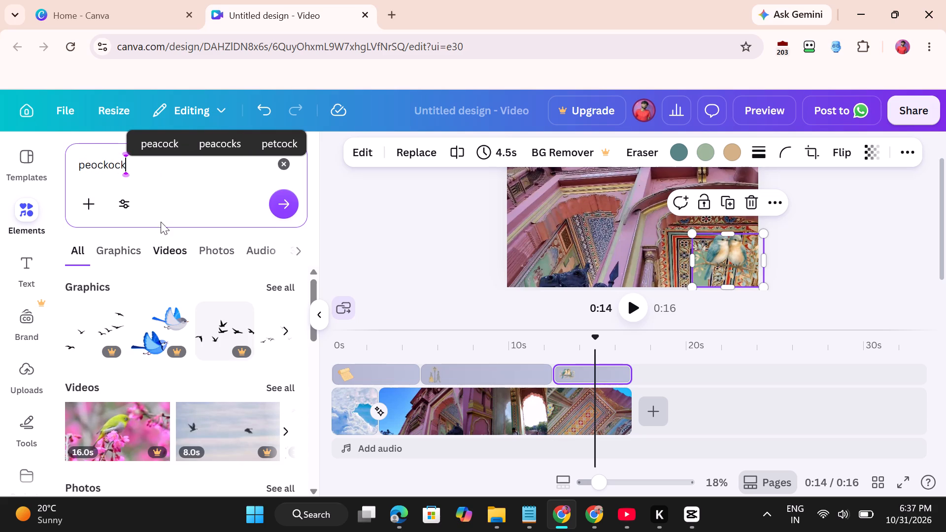
pyautogui.click(164, 141)
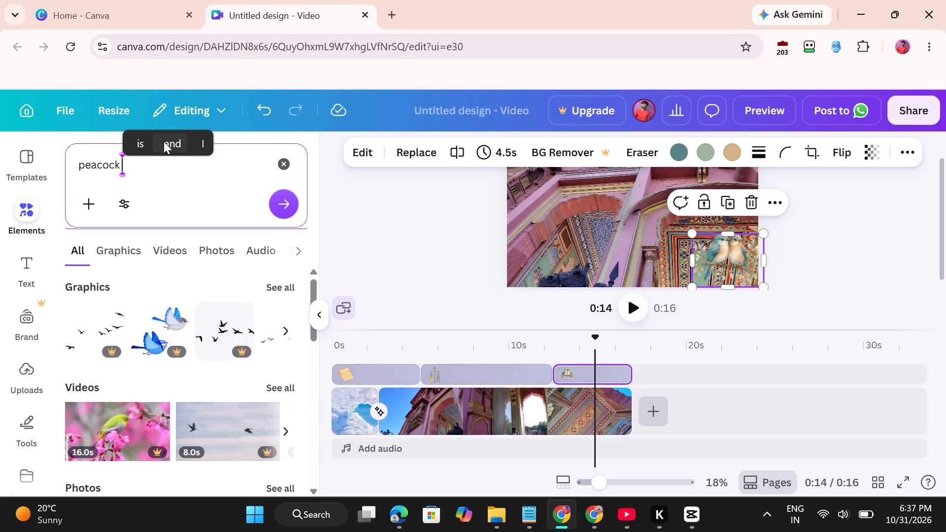
pyautogui.press('Return')
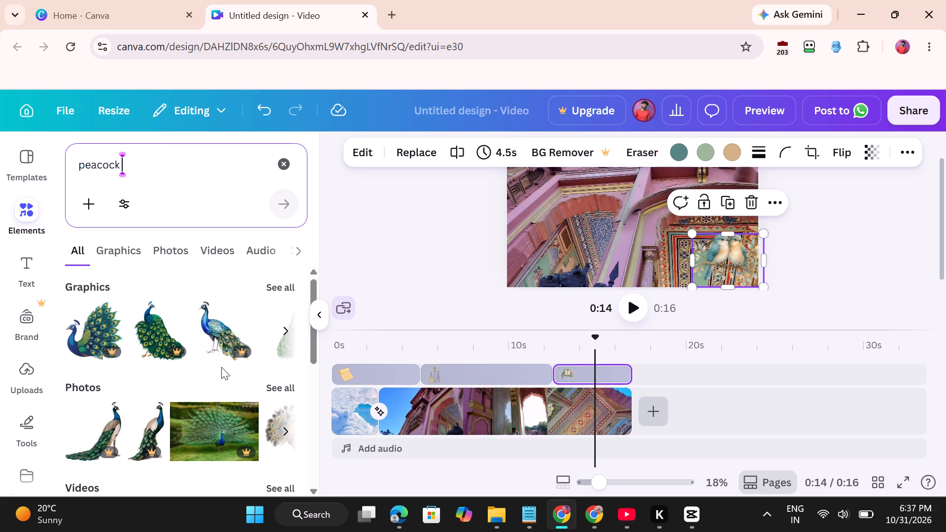
pyautogui.hscroll(-2, 223, 362)
pyautogui.scroll(-2, 213, 362)
pyautogui.scroll(-2, 140, 410)
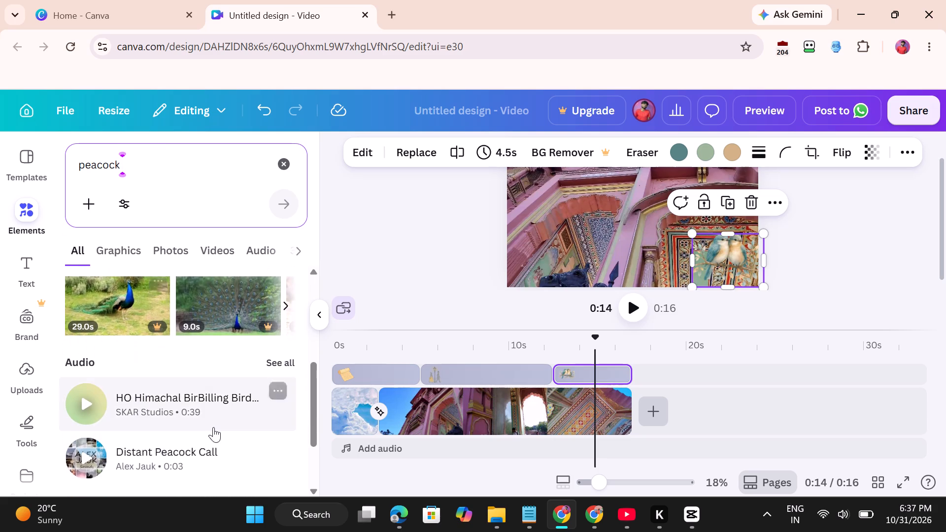
pyautogui.scroll(-4, 213, 427)
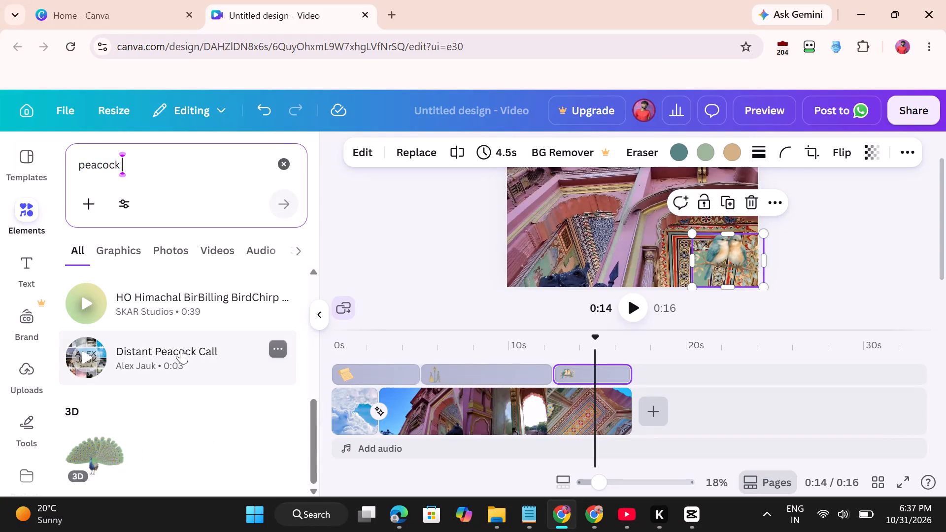
pyautogui.scroll(4, 181, 349)
pyautogui.scroll(2, 246, 351)
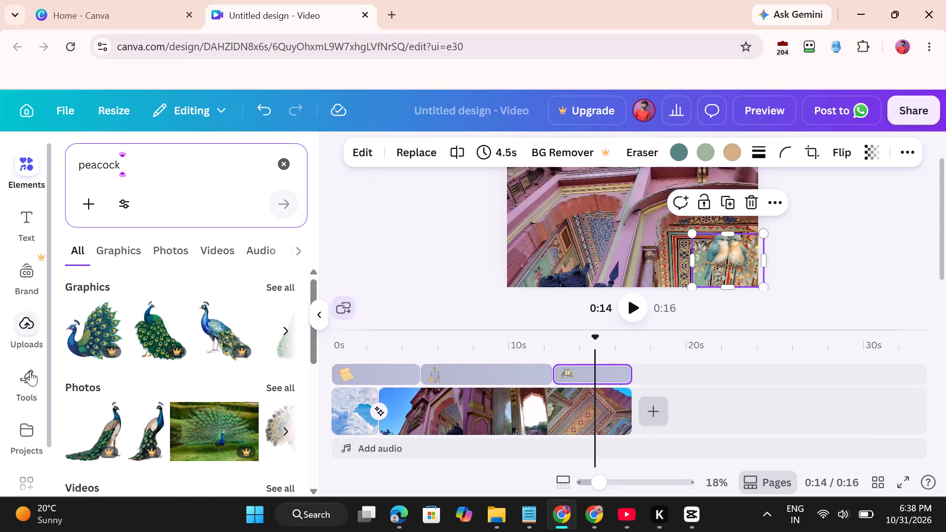
# Find the graphic of two peacocks, one with a fanned tail, and add it to the timeline over the palace clip.
pyautogui.click(119, 238)
pyautogui.scroll(-1, 184, 357)
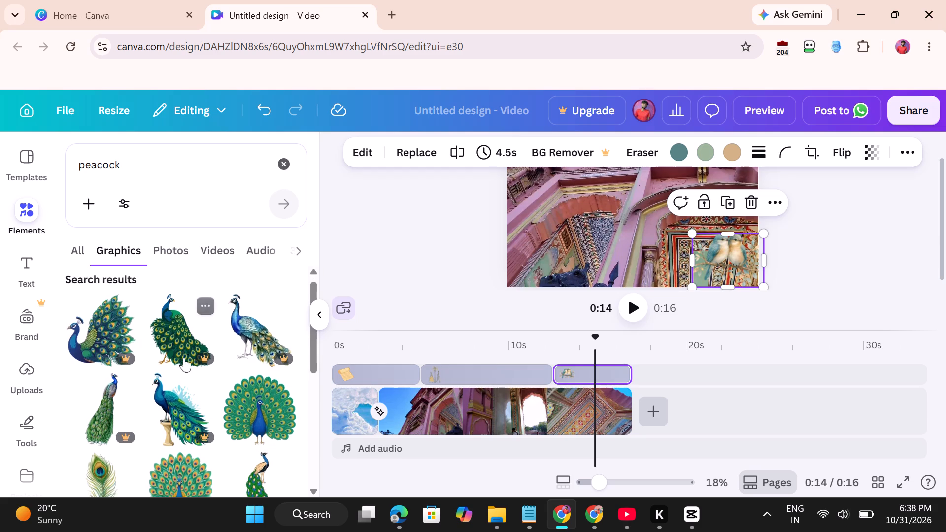
pyautogui.scroll(-2, 184, 357)
pyautogui.scroll(-1, 219, 419)
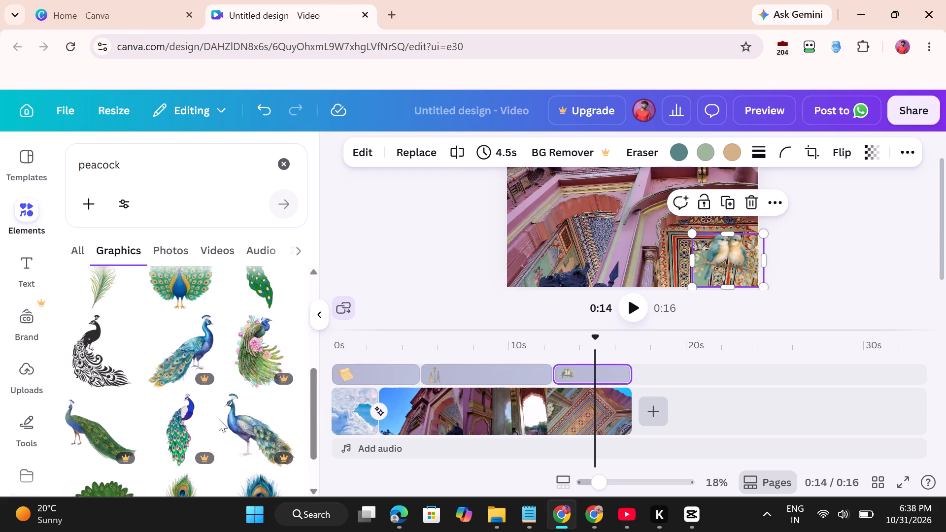
pyautogui.scroll(-4, 219, 419)
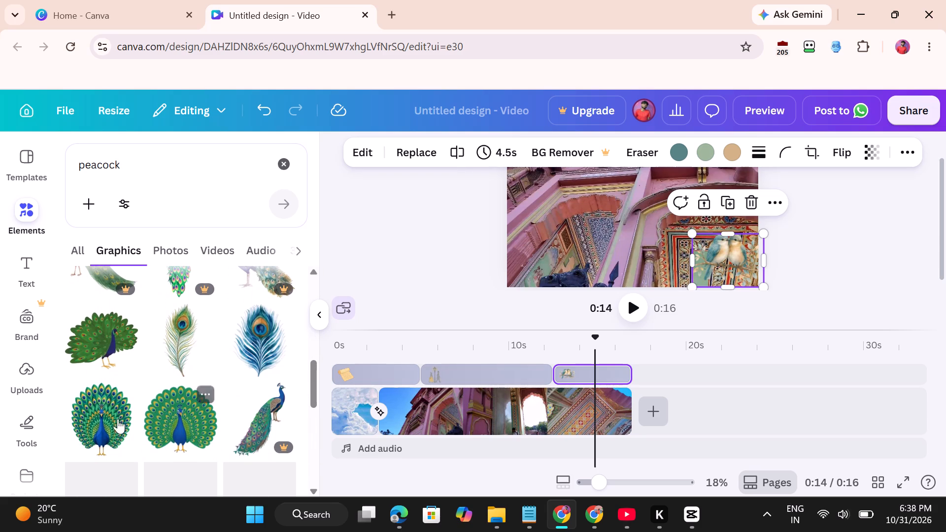
pyautogui.scroll(-2, 238, 438)
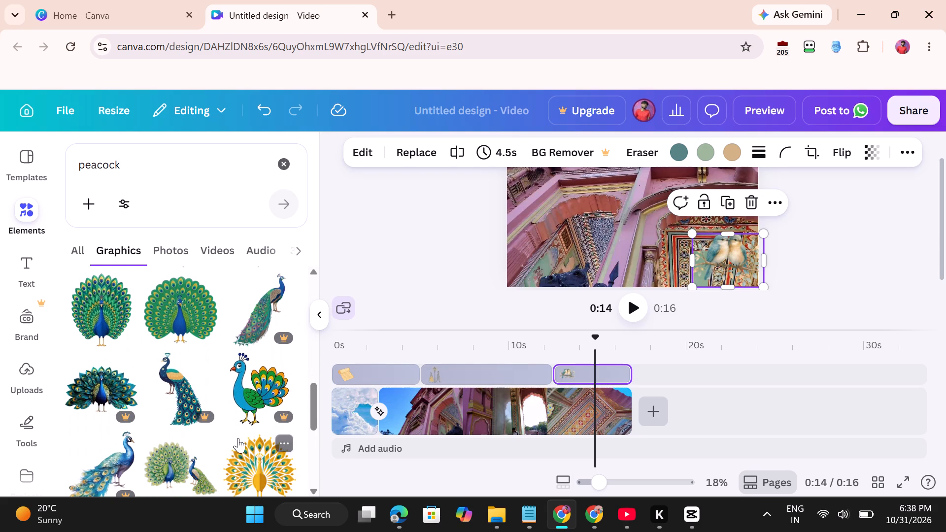
pyautogui.scroll(-1, 187, 425)
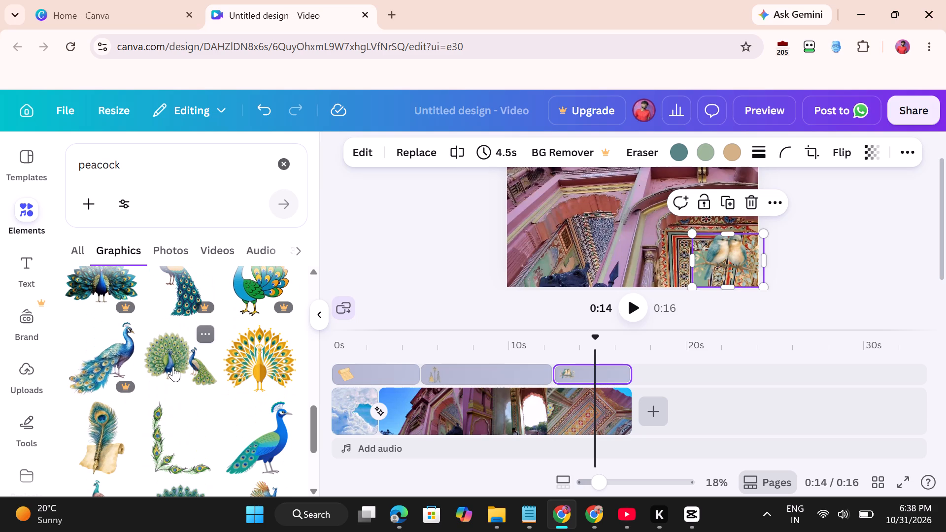
pyautogui.moveTo(173, 366); pyautogui.dragTo(591, 328)
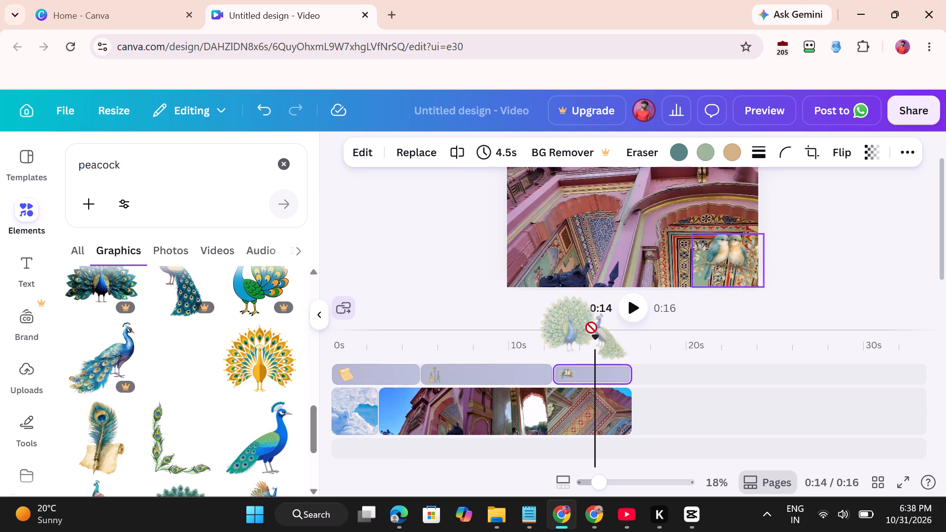
pyautogui.moveTo(591, 328); pyautogui.dragTo(541, 351)
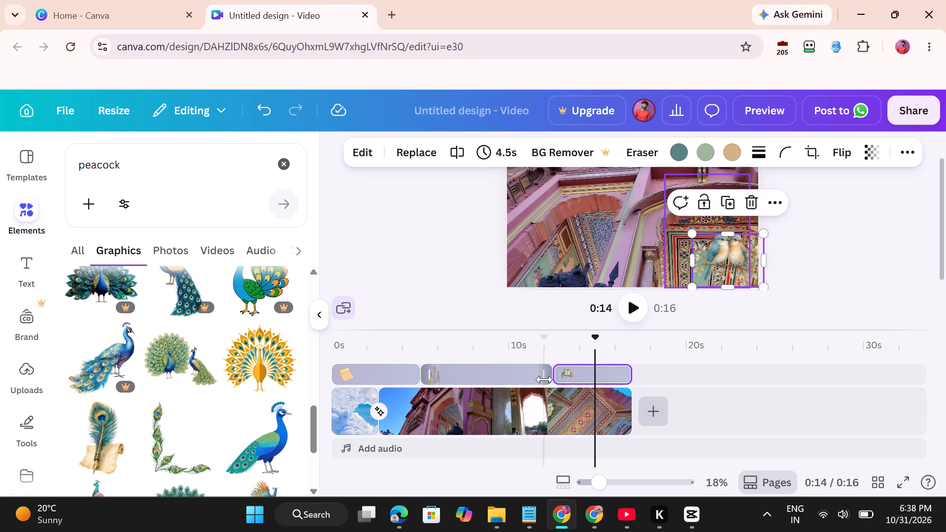
pyautogui.scroll(3, 544, 379)
pyautogui.moveTo(173, 354); pyautogui.dragTo(509, 362)
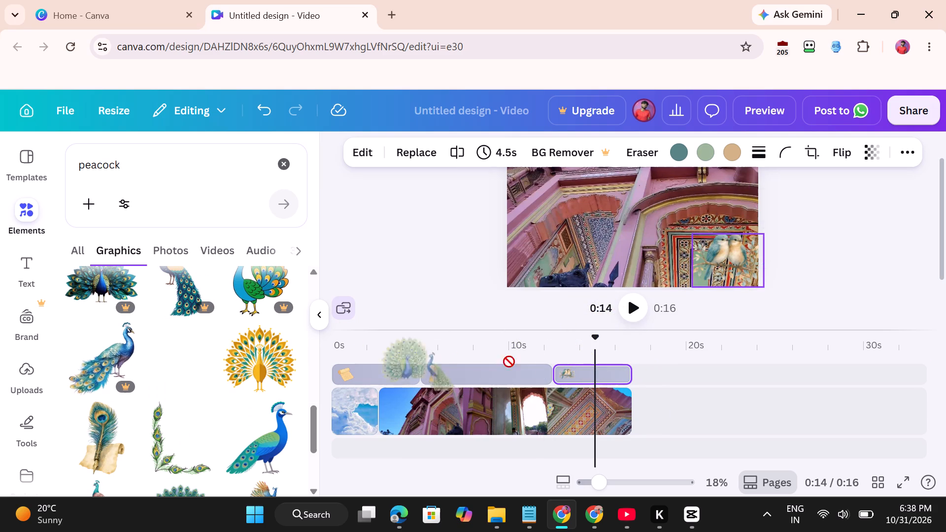
pyautogui.moveTo(509, 362); pyautogui.dragTo(547, 381)
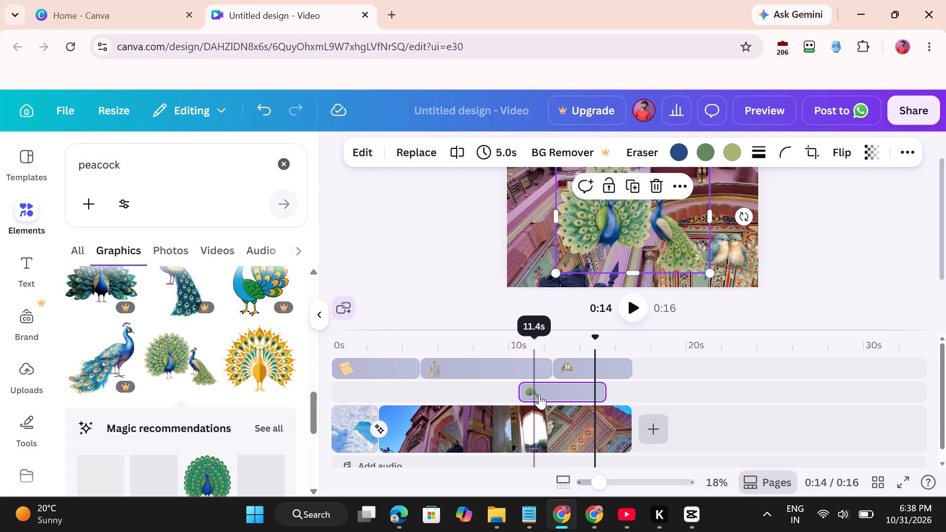
# Shift the two-peacocks graphic to start just before 10s, trim its end to 1.8s, and show the frame at 10.1s.
pyautogui.moveTo(559, 390); pyautogui.dragTo(541, 391)
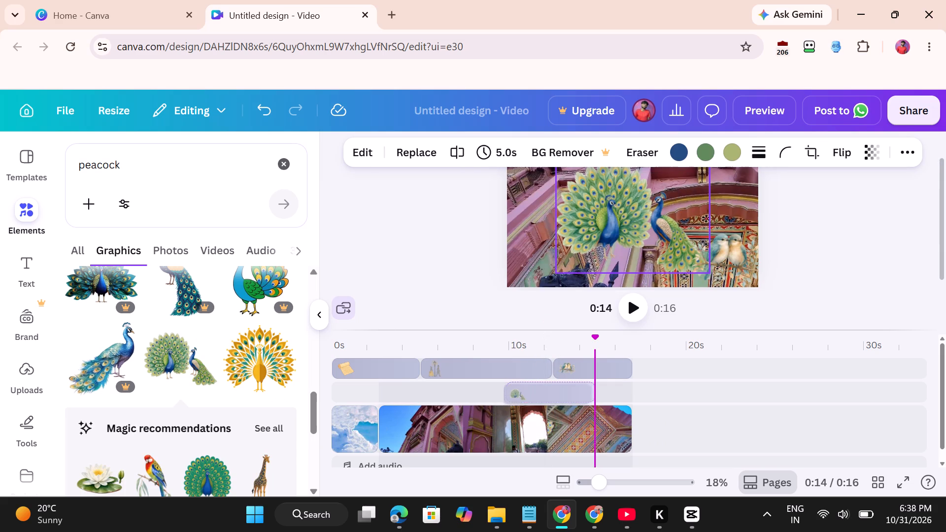
pyautogui.moveTo(541, 391); pyautogui.dragTo(539, 391)
pyautogui.moveTo(583, 391); pyautogui.dragTo(567, 392)
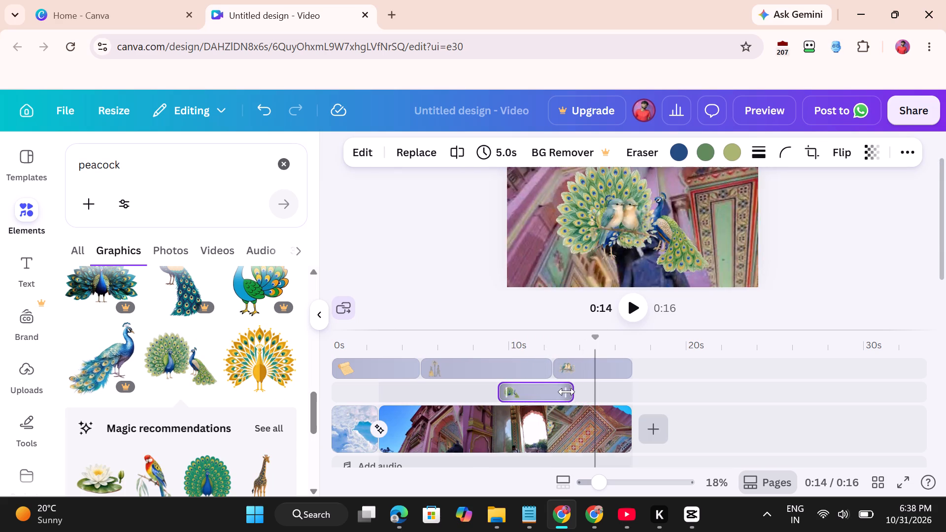
pyautogui.moveTo(567, 392); pyautogui.dragTo(527, 393)
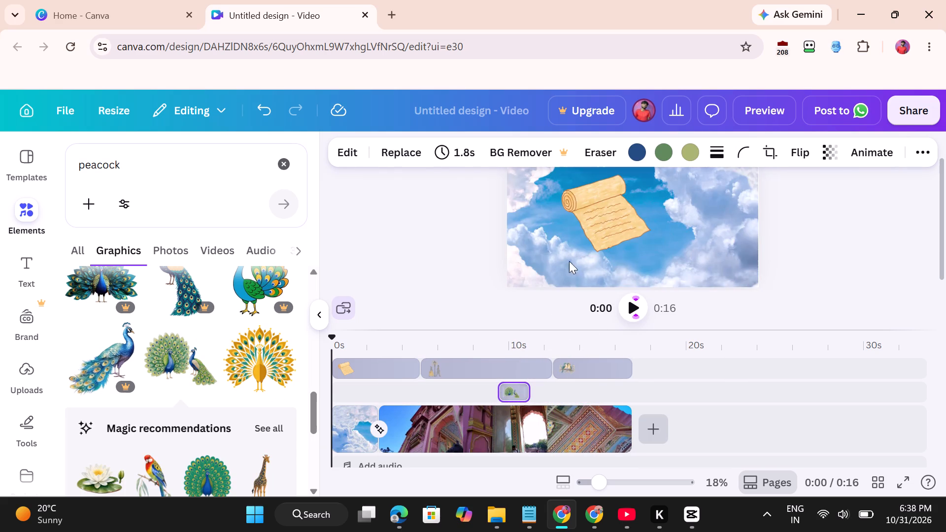
pyautogui.click(512, 347)
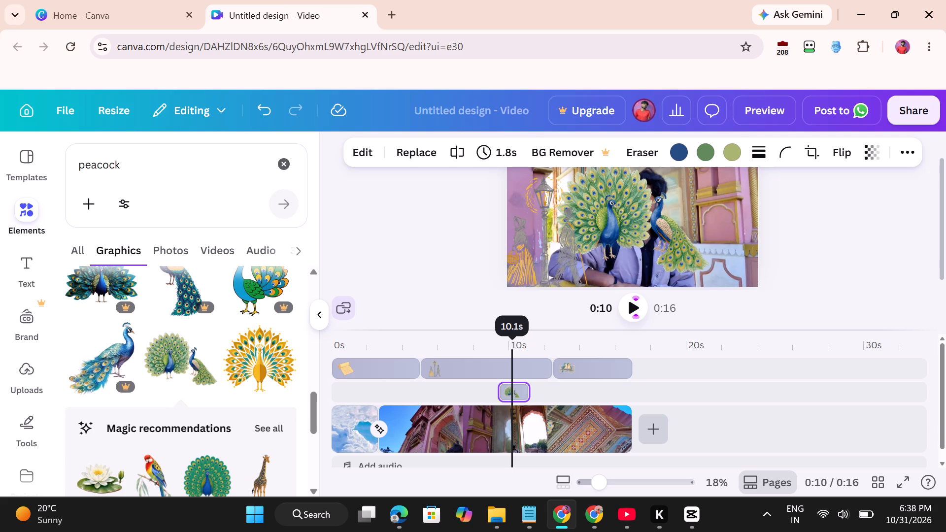
# Shrink the two-peacocks graphic and place it over the wall beside the man's head.
pyautogui.click(618, 218)
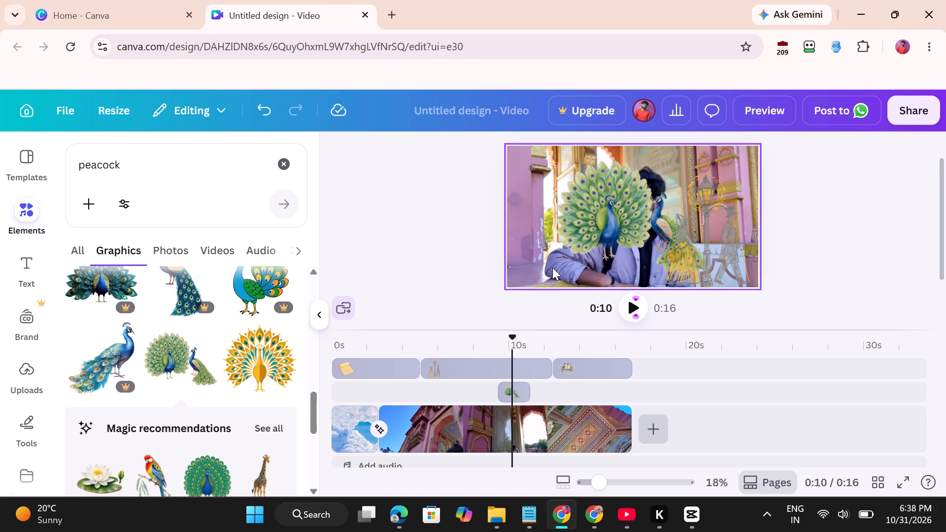
pyautogui.click(597, 232)
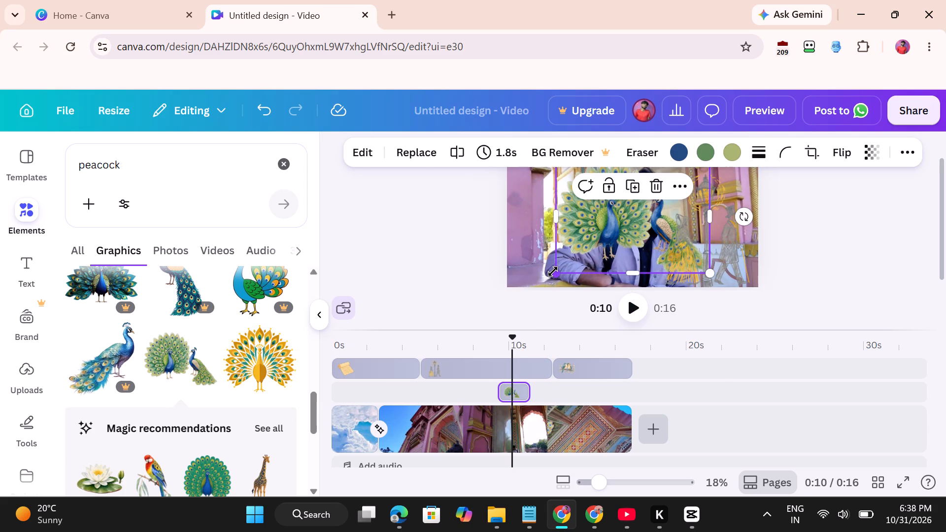
pyautogui.moveTo(553, 271); pyautogui.dragTo(663, 235)
pyautogui.moveTo(663, 188); pyautogui.dragTo(689, 218)
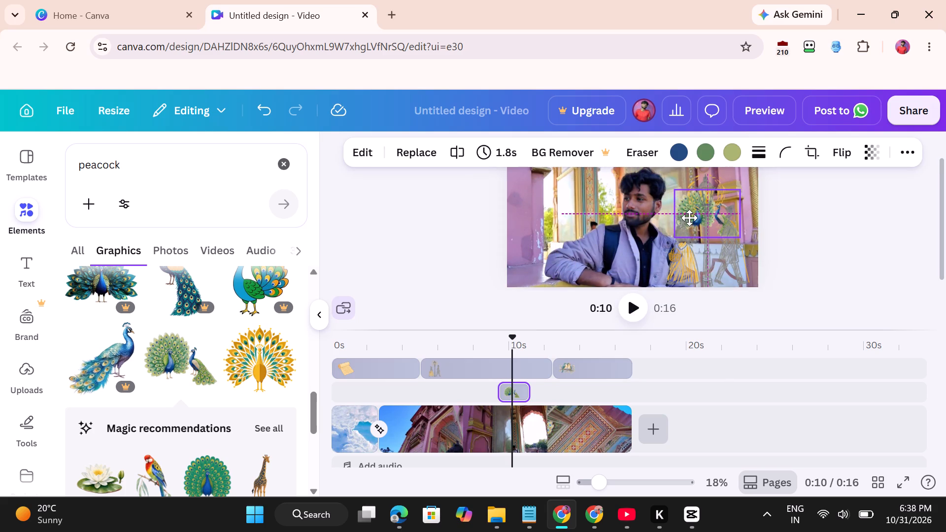
pyautogui.moveTo(689, 218); pyautogui.dragTo(682, 212)
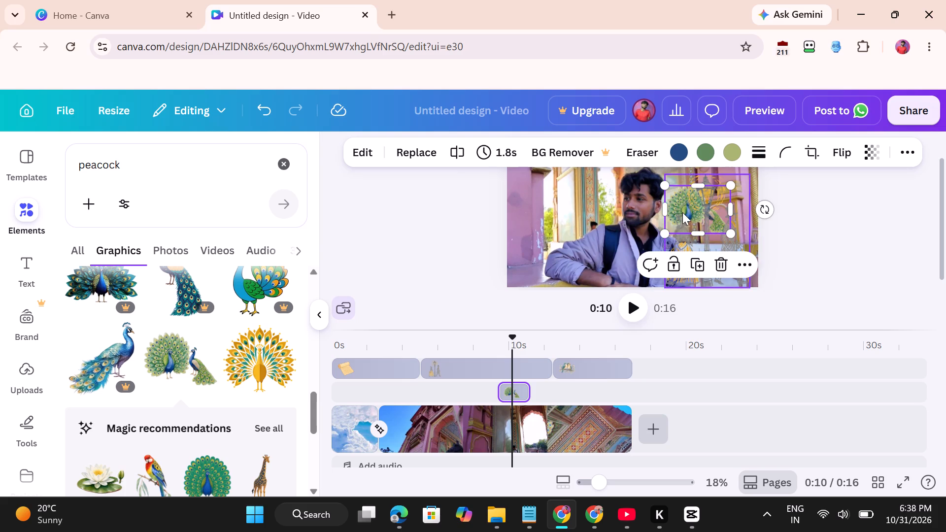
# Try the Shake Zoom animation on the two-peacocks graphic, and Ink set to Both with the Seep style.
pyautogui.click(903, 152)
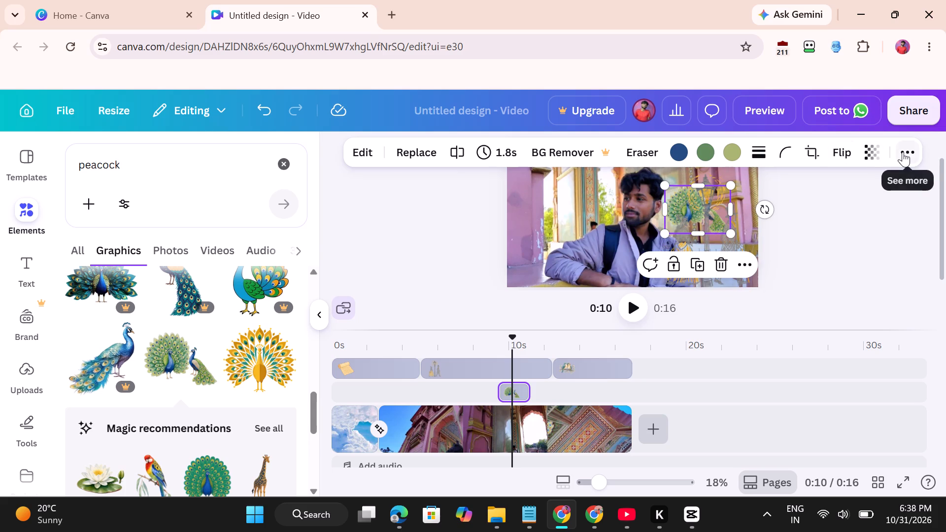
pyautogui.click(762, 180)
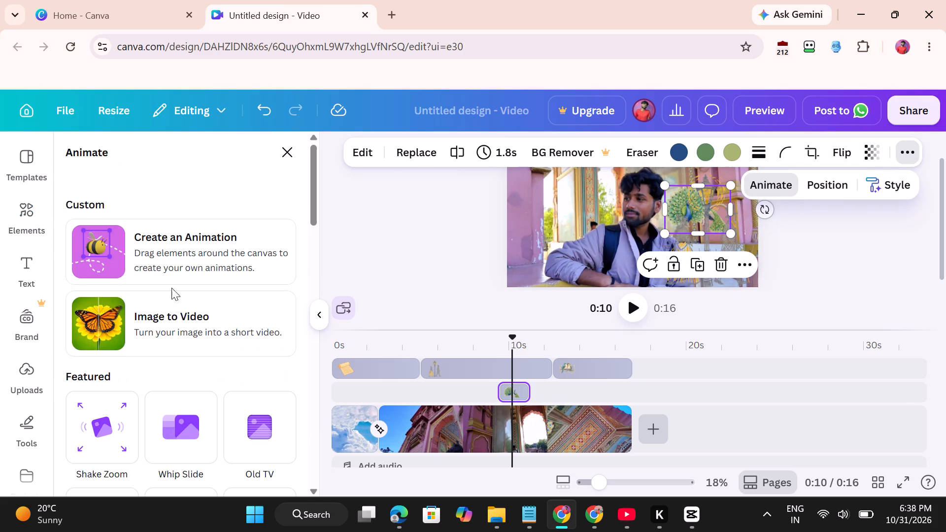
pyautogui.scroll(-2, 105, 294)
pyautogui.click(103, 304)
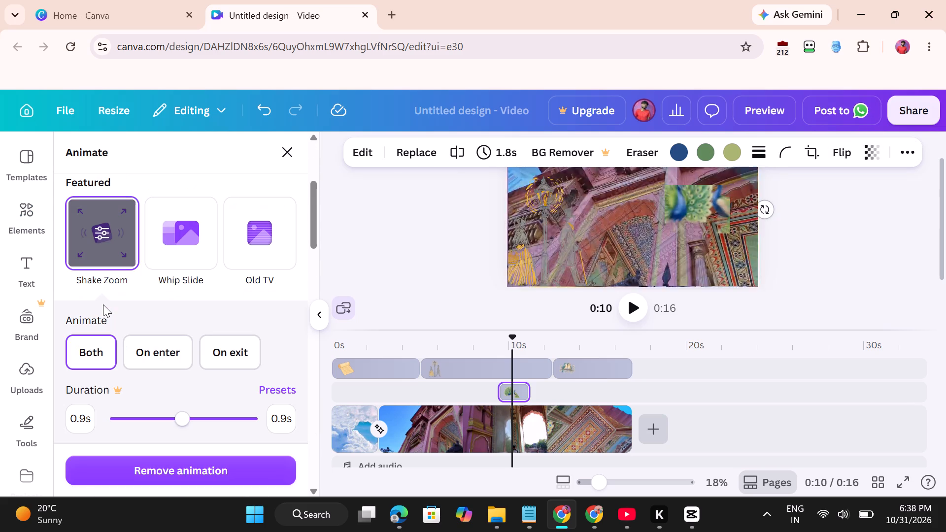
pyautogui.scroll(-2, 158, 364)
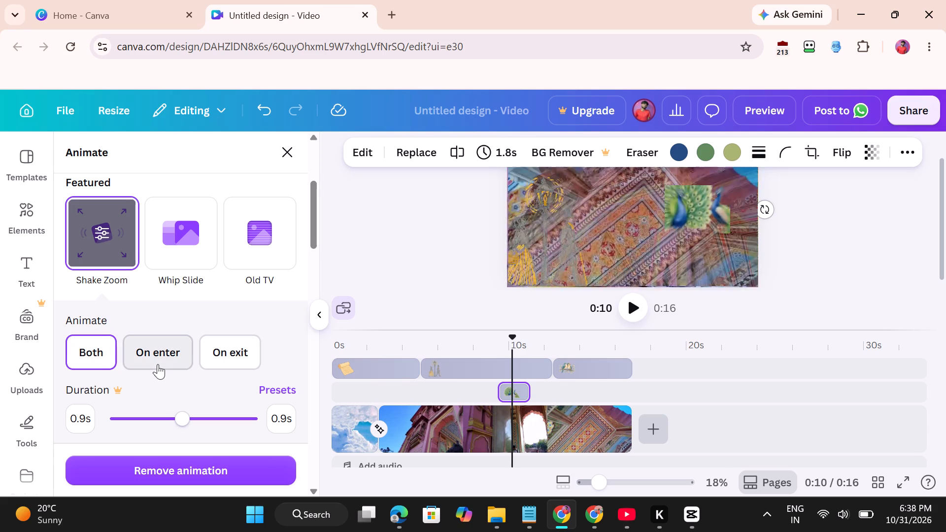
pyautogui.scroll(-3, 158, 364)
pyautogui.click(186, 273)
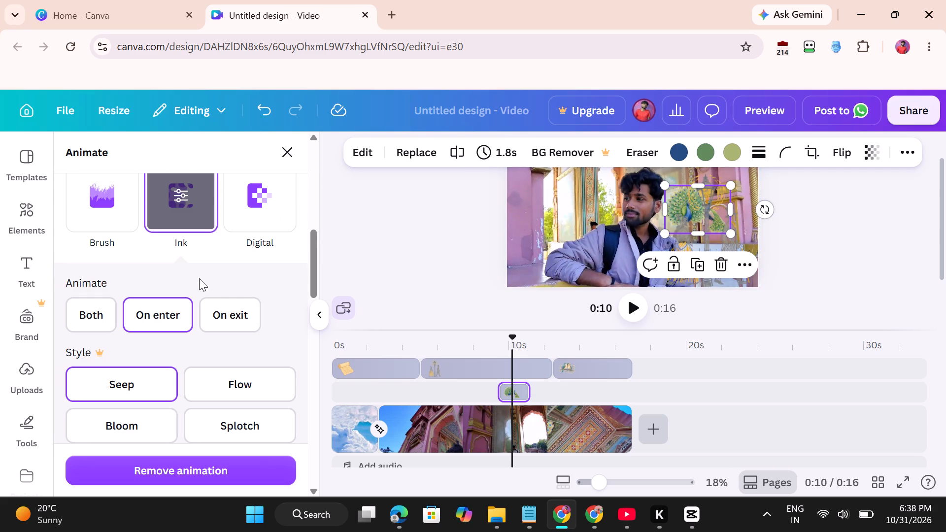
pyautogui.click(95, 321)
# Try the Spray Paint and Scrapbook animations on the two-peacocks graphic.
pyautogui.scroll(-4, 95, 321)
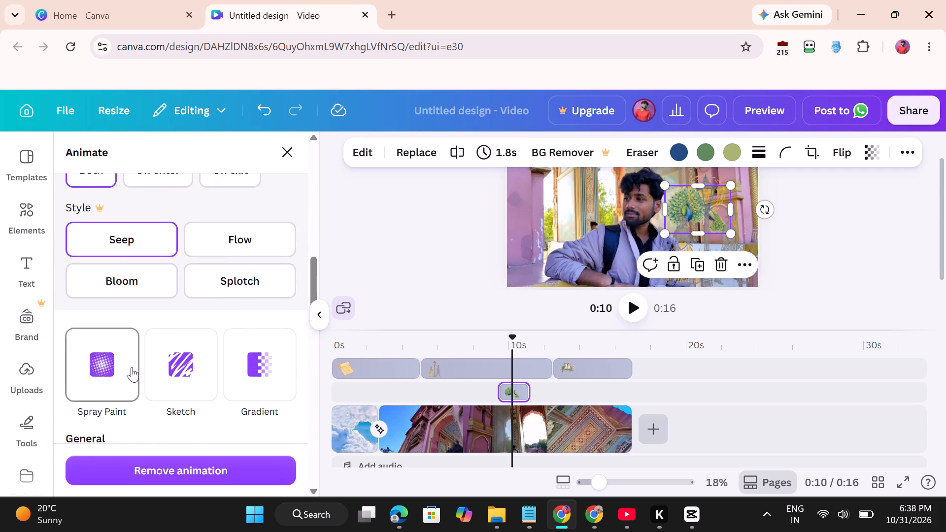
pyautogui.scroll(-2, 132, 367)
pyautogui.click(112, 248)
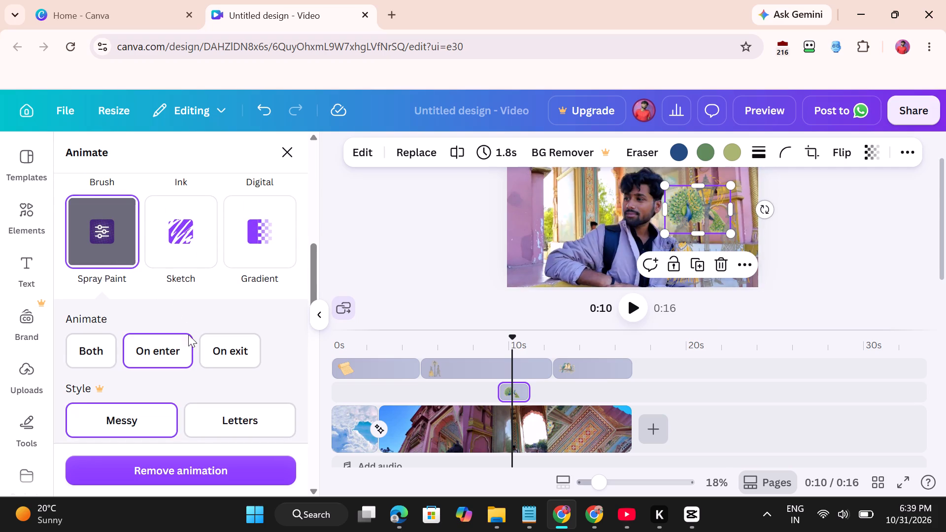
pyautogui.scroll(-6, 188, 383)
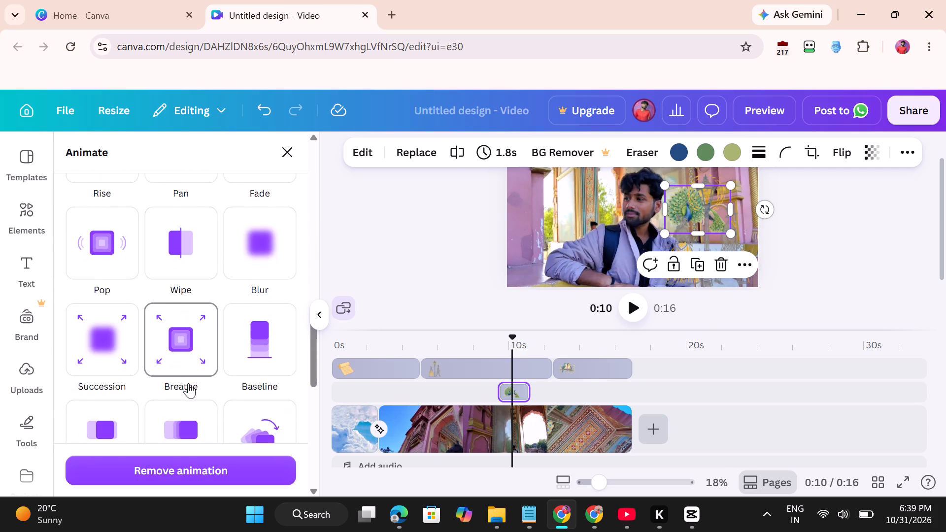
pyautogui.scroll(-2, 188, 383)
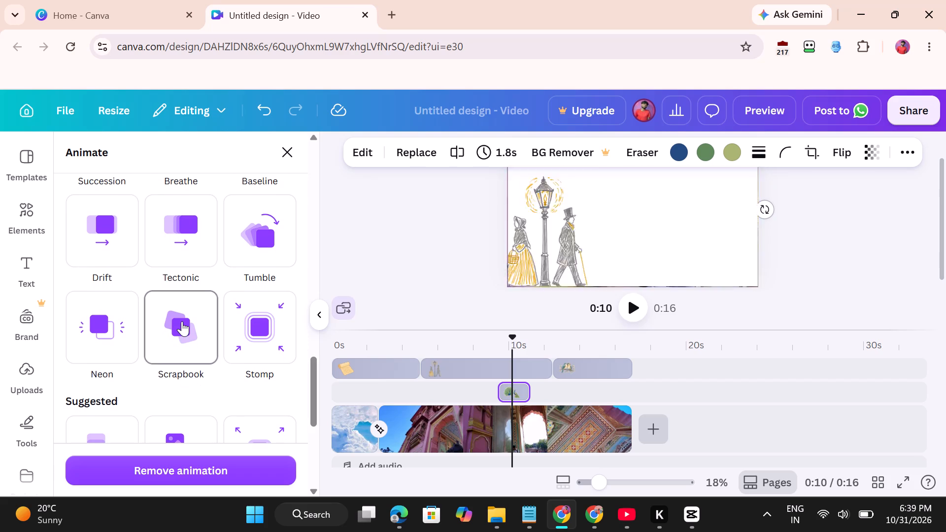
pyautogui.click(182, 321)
# Apply the Gradient reveal animation to the two-peacocks graphic, on enter with the Circular style.
pyautogui.scroll(-3, 182, 321)
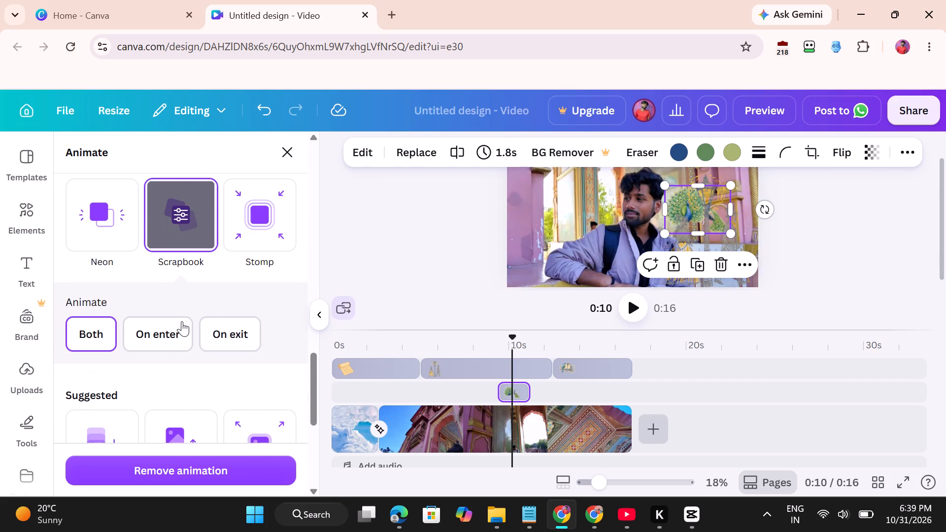
pyautogui.scroll(-6, 182, 321)
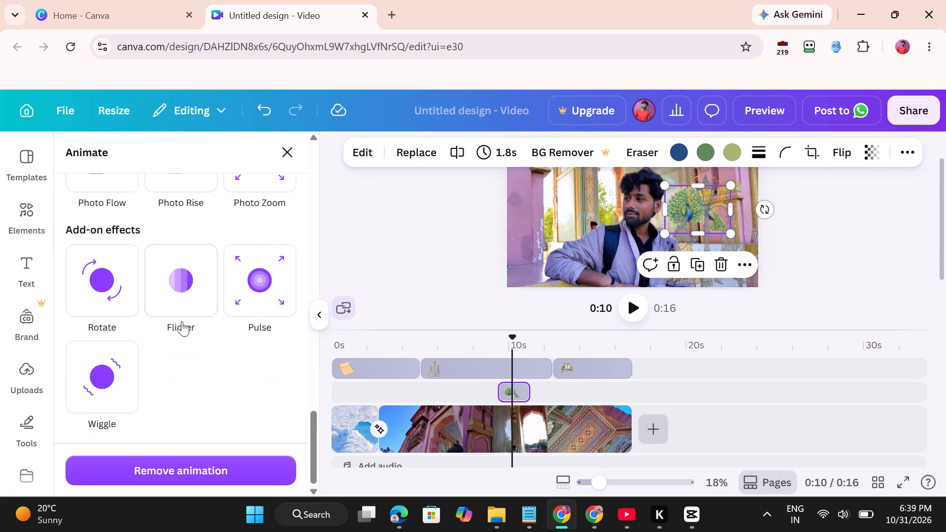
pyautogui.scroll(6, 196, 359)
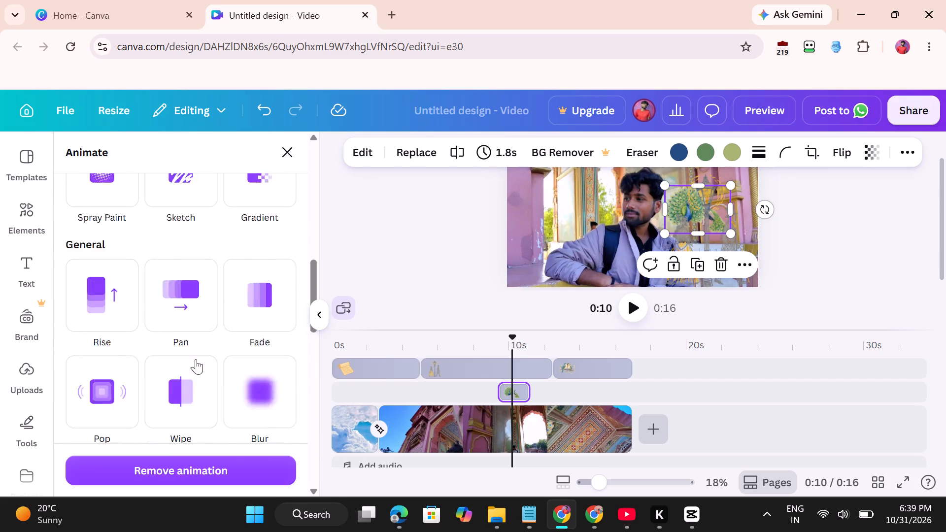
pyautogui.click(255, 295)
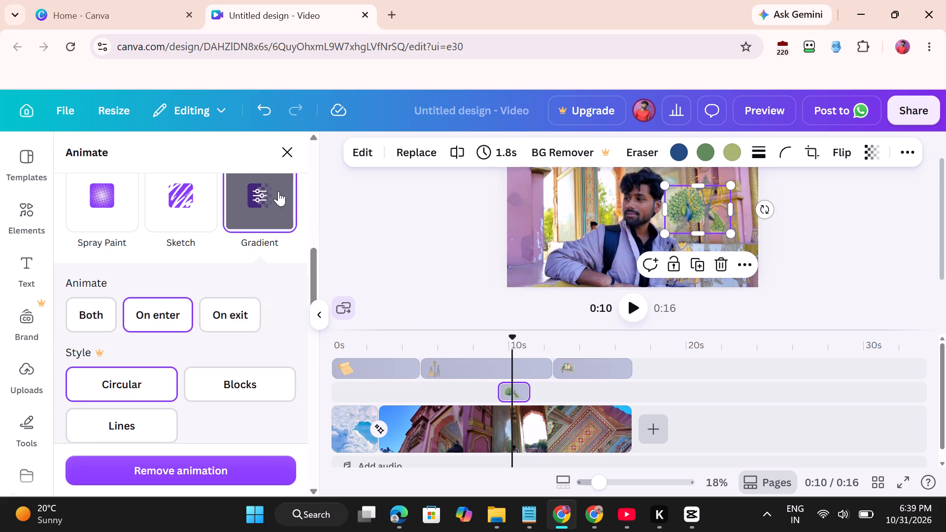
# Add the recommended giraffe graphic to the peacocks' timeline track at the start of the palace clip and trim it to 1.7s.
pyautogui.click(21, 208)
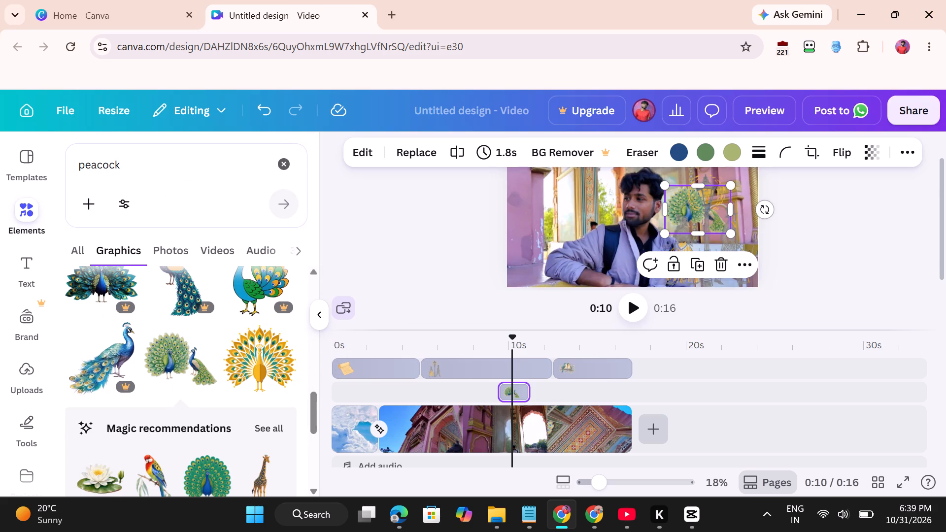
pyautogui.scroll(-3, 170, 356)
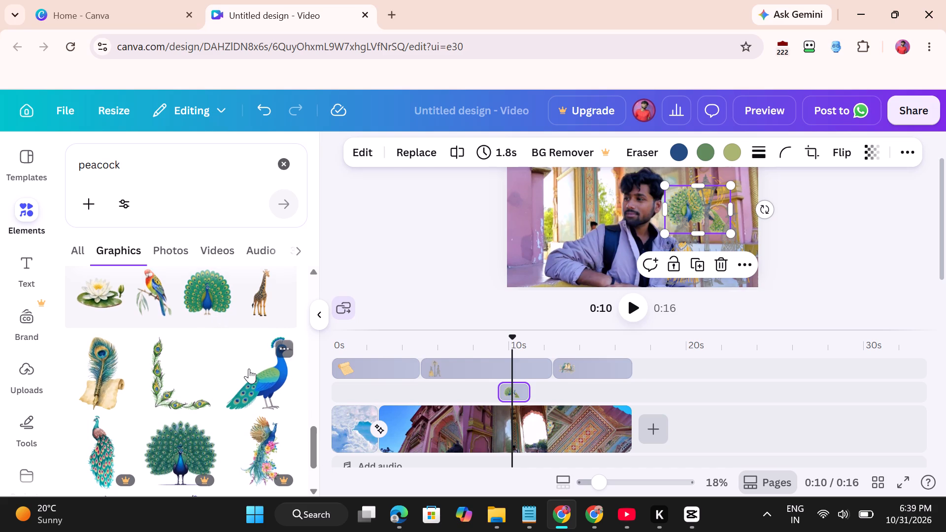
pyautogui.moveTo(267, 320); pyautogui.dragTo(453, 310)
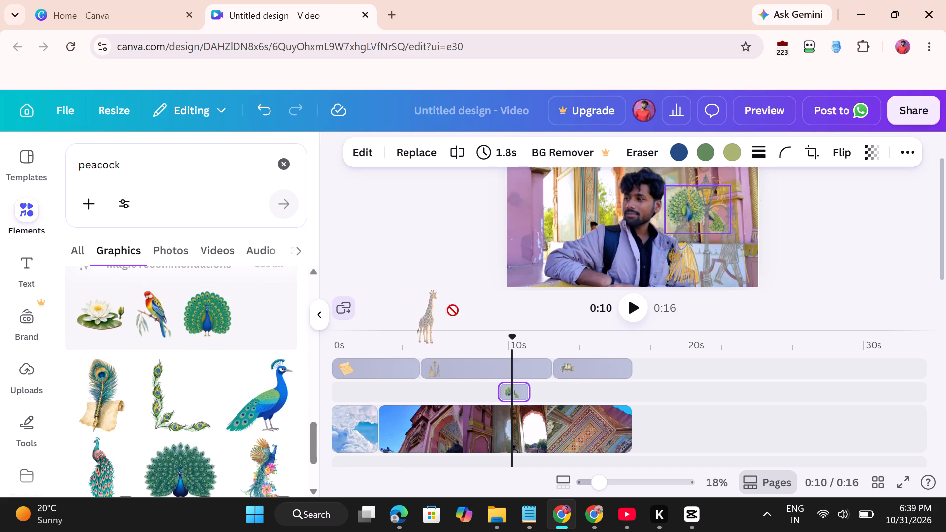
pyautogui.moveTo(453, 310); pyautogui.dragTo(395, 391)
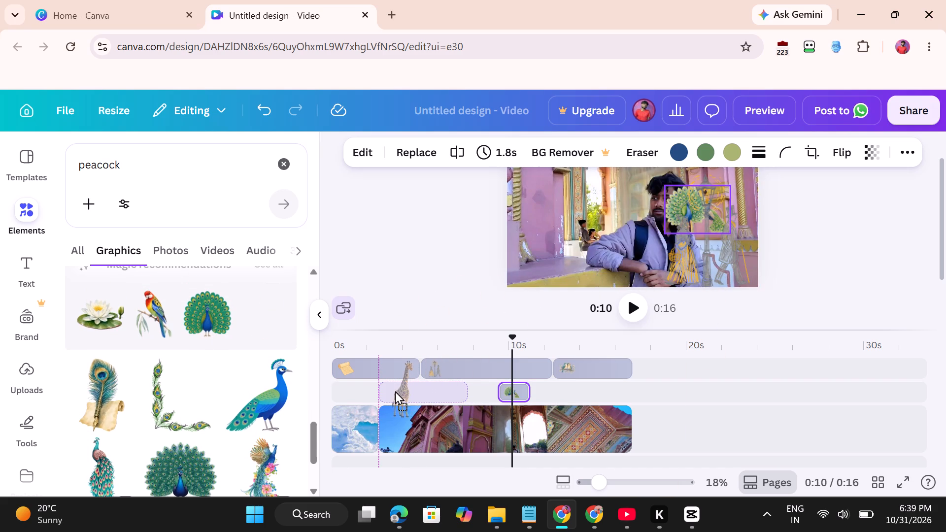
pyautogui.moveTo(395, 391); pyautogui.dragTo(411, 391)
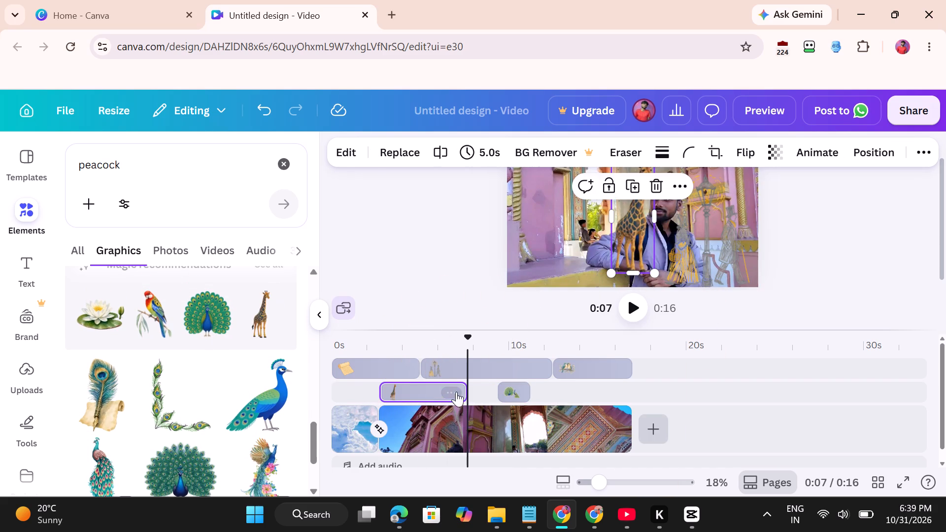
pyautogui.moveTo(463, 392); pyautogui.dragTo(440, 394)
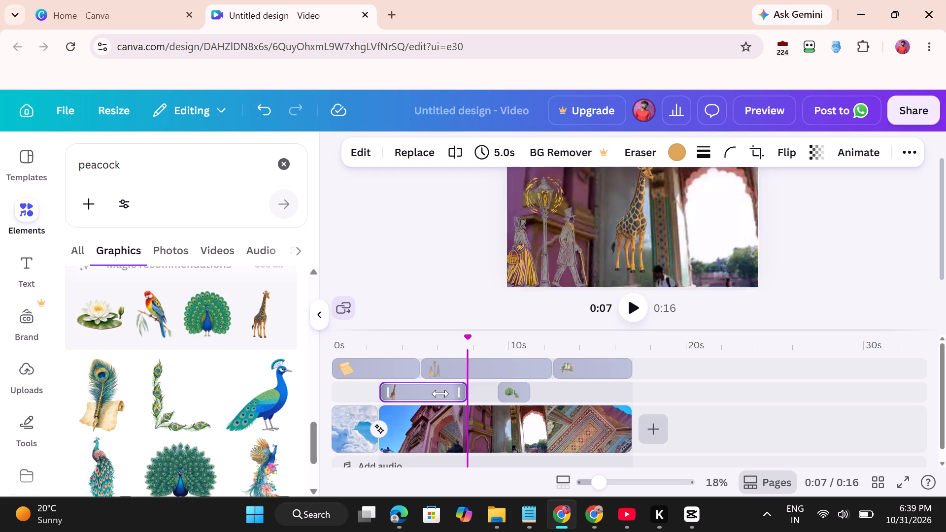
pyautogui.moveTo(440, 394); pyautogui.dragTo(405, 396)
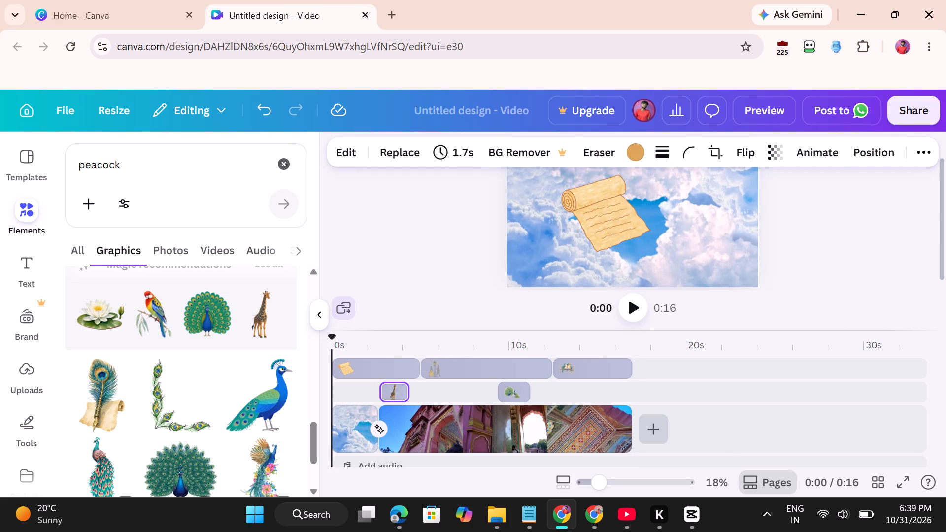
# At the 3.6s frame, shrink the giraffe and move it to the bottom of the picture, beneath the patterned arch.
pyautogui.click(396, 351)
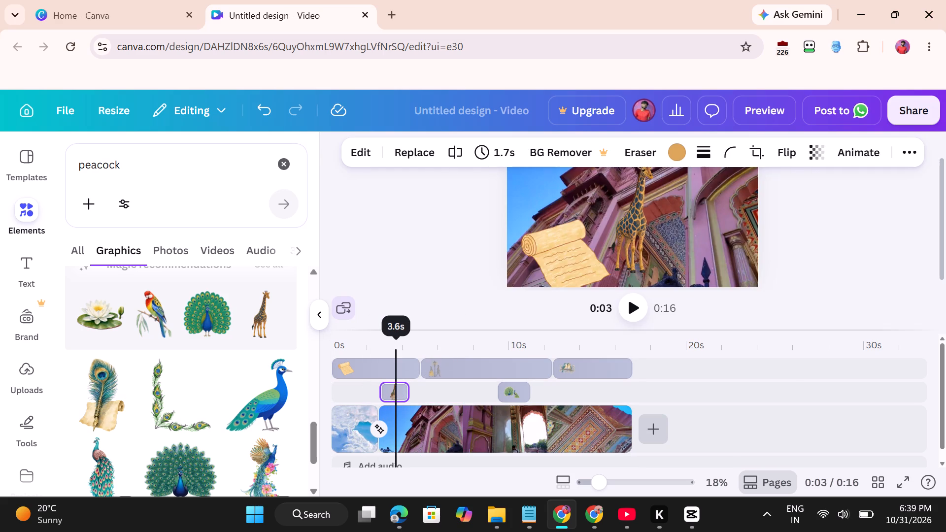
pyautogui.click(640, 227)
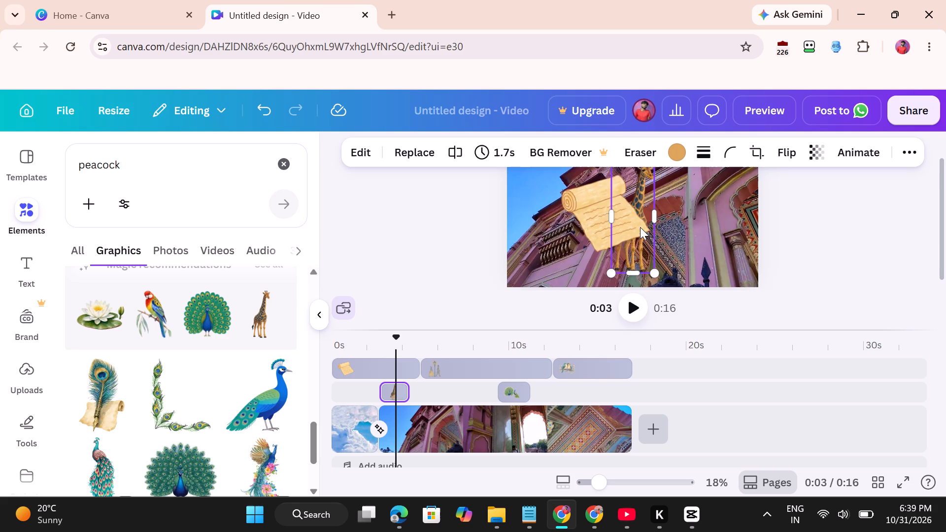
pyautogui.click(591, 226)
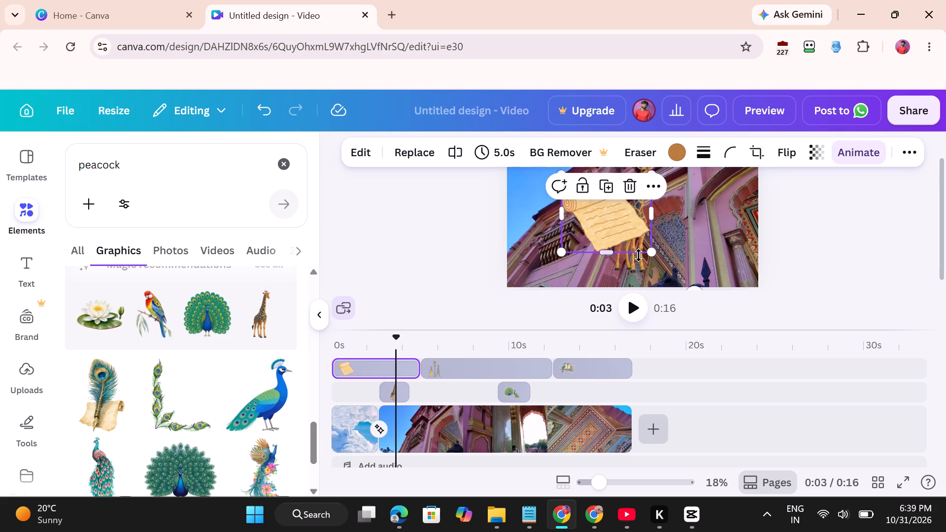
pyautogui.click(637, 267)
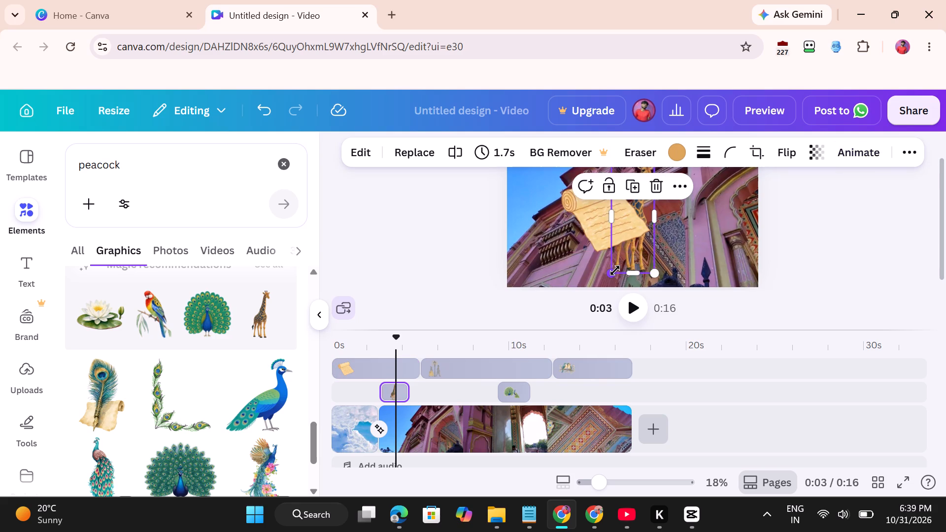
pyautogui.moveTo(615, 270); pyautogui.dragTo(645, 230)
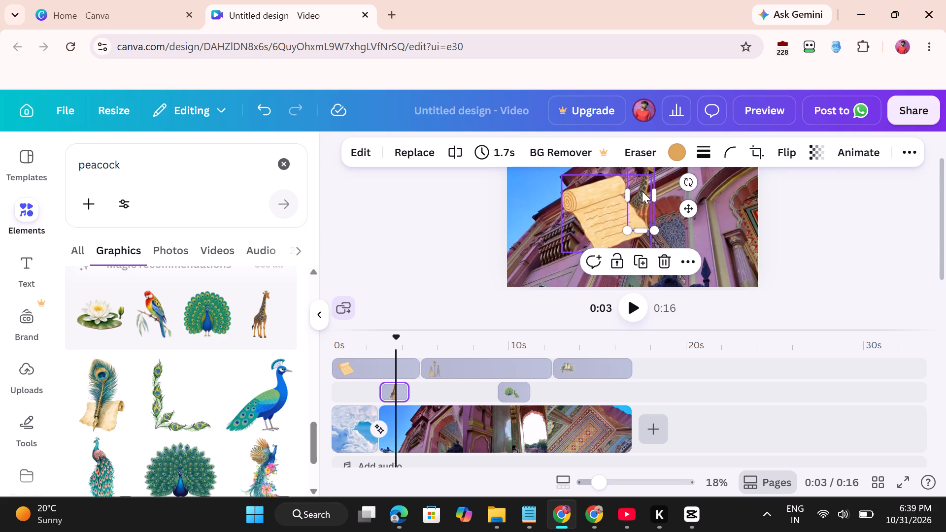
pyautogui.click(642, 191)
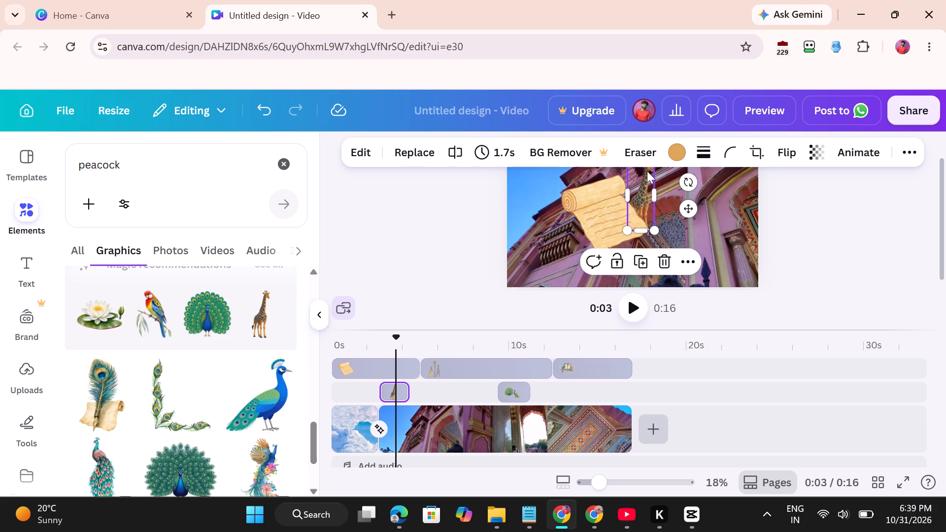
pyautogui.moveTo(647, 171); pyautogui.dragTo(685, 234)
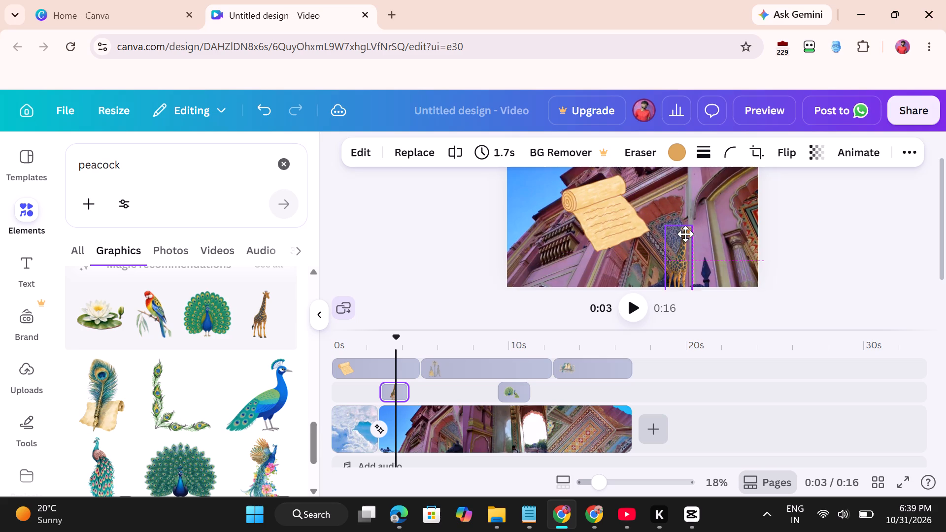
pyautogui.moveTo(685, 234); pyautogui.dragTo(684, 230)
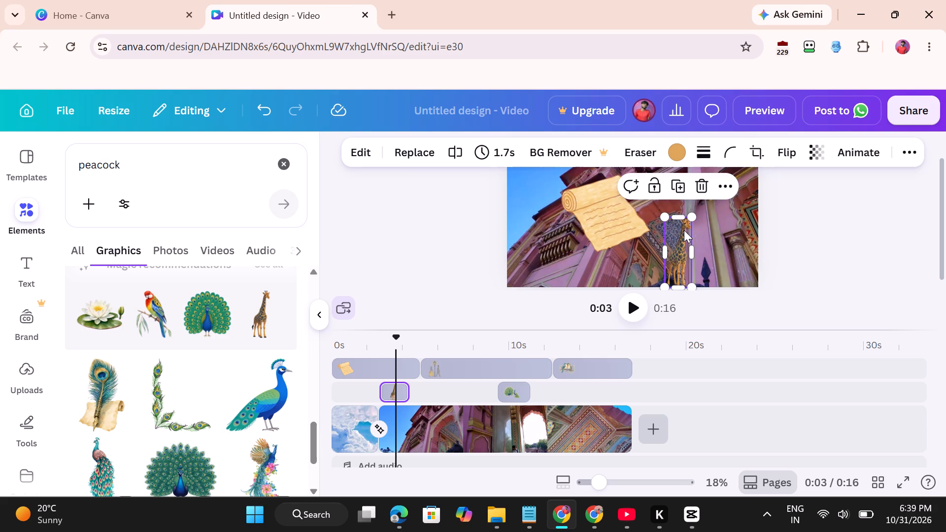
# Apply the Digital reveal animation to the giraffe graphic, on enter.
pyautogui.click(852, 151)
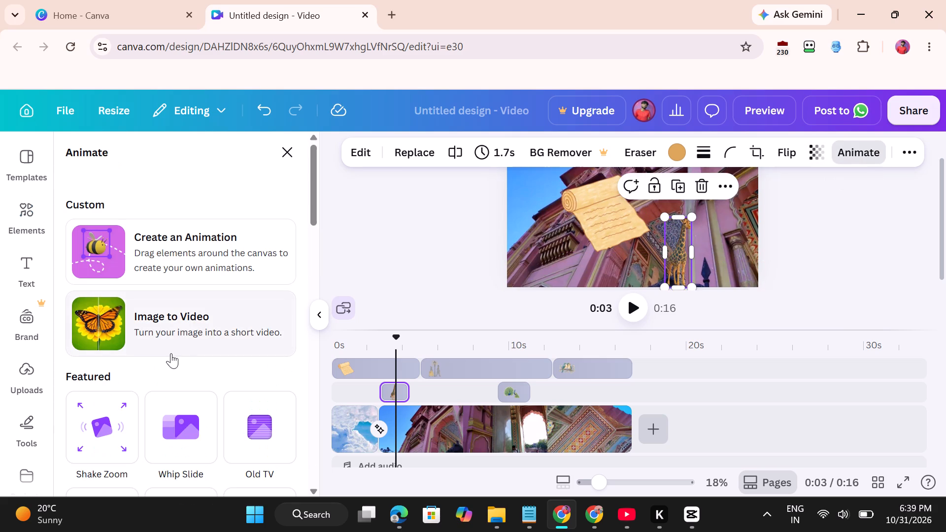
pyautogui.scroll(-5, 171, 353)
pyautogui.scroll(-1, 249, 307)
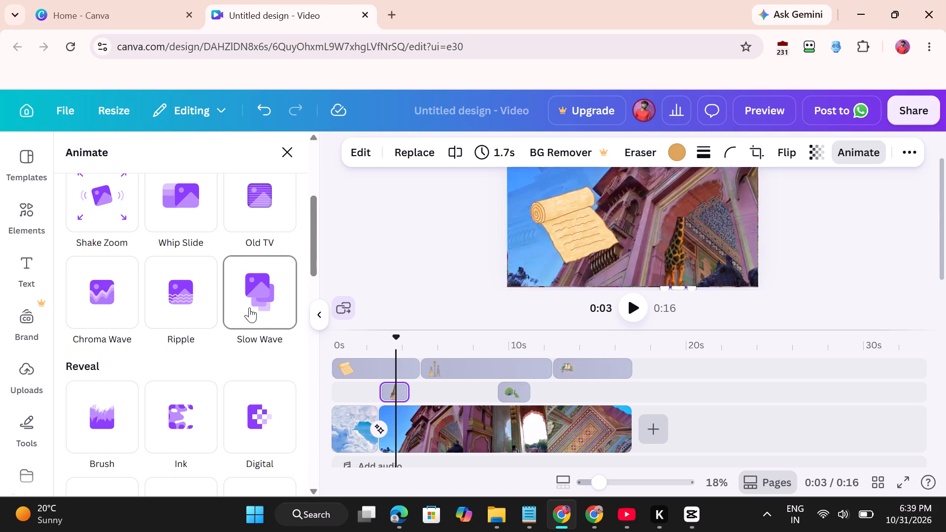
pyautogui.scroll(-1, 249, 307)
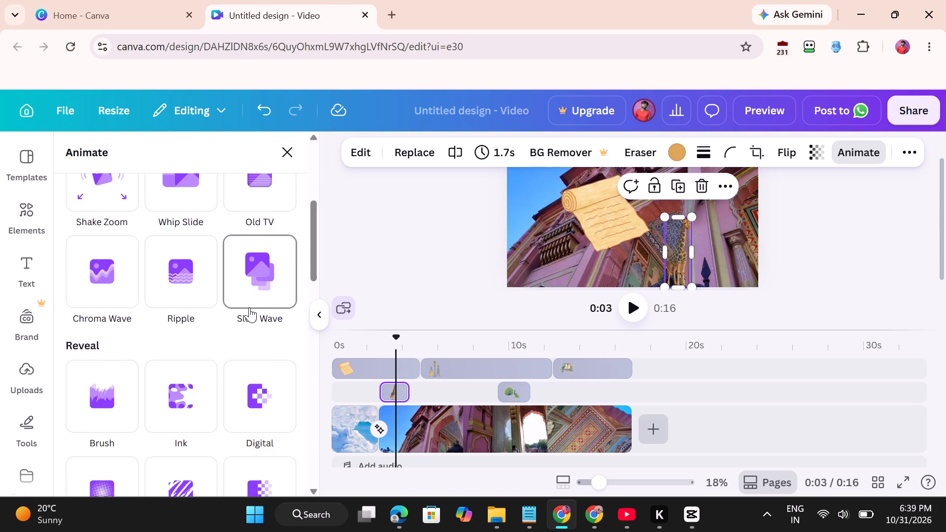
pyautogui.scroll(-1, 249, 307)
pyautogui.click(266, 371)
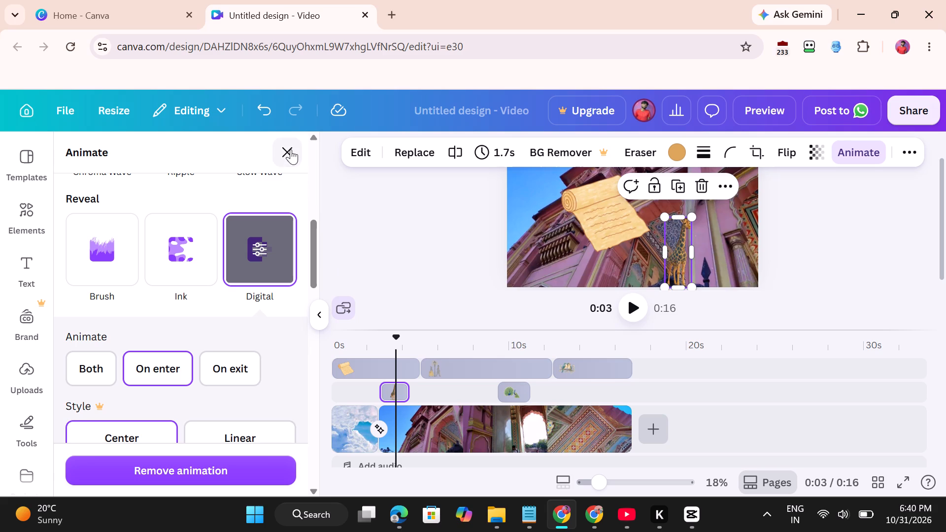
# Find the hanging peacock lamp among the peacock graphics and add it on its own timeline track starting at 0s.
pyautogui.click(22, 214)
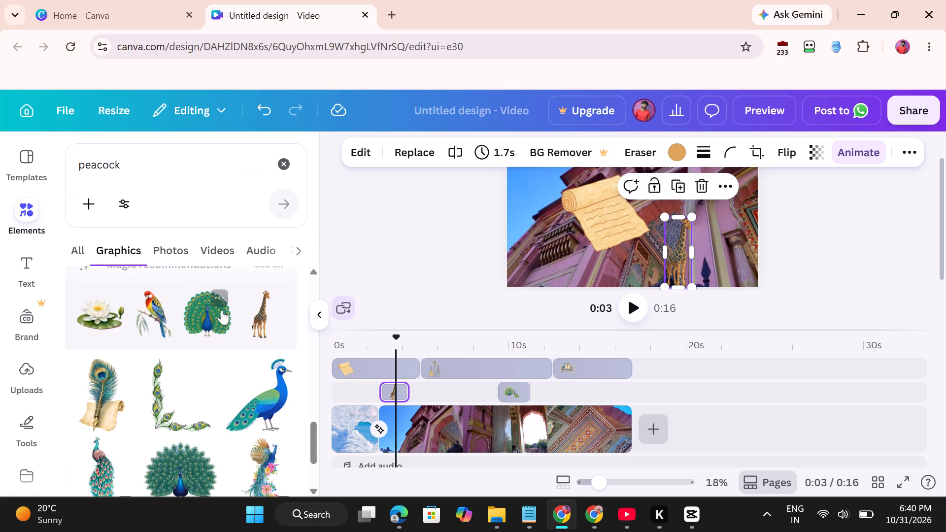
pyautogui.scroll(-7, 222, 310)
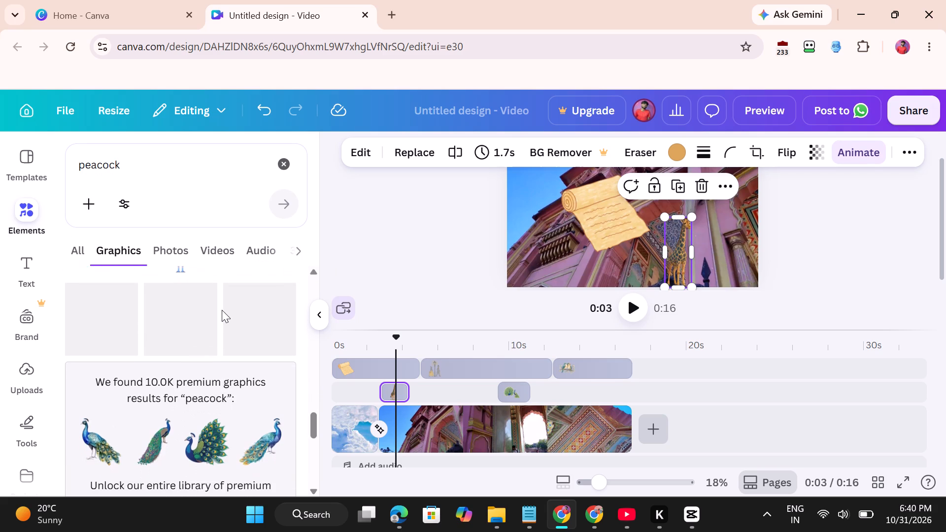
pyautogui.scroll(-2, 222, 310)
pyautogui.scroll(-3, 168, 424)
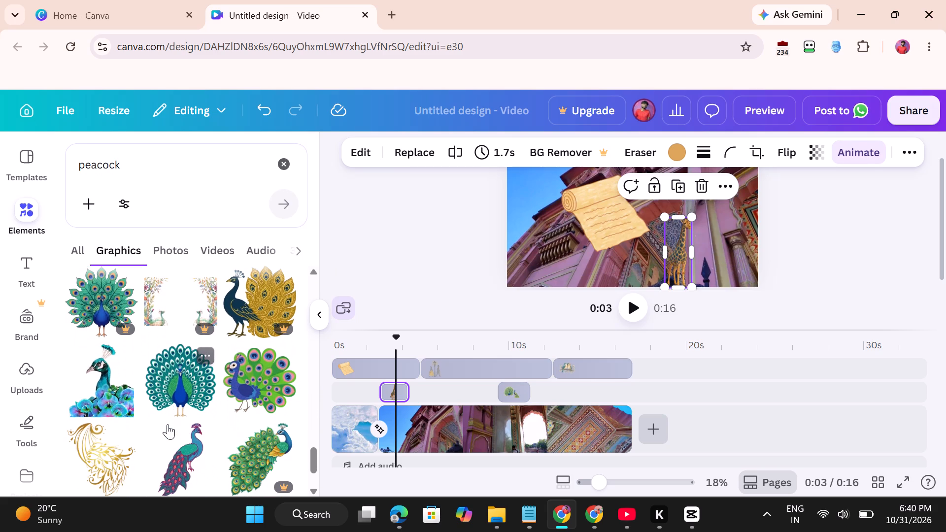
pyautogui.scroll(-4, 124, 384)
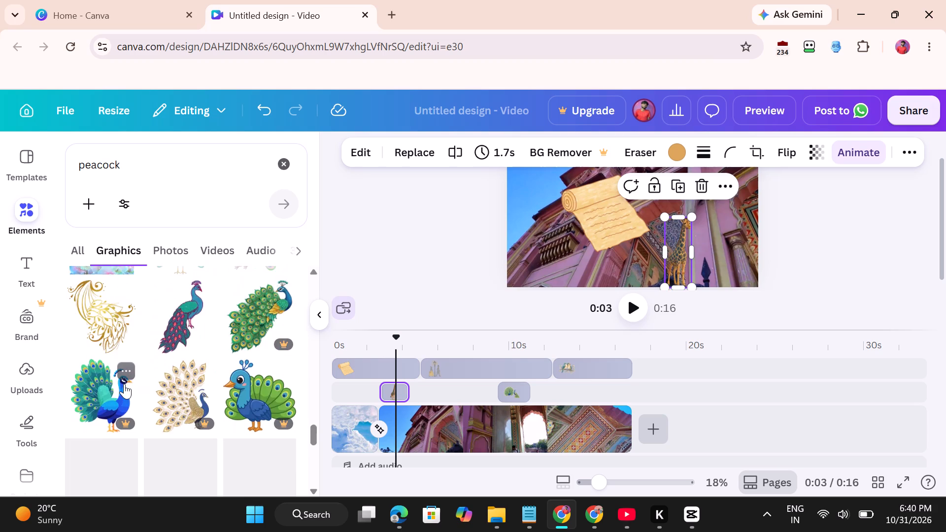
pyautogui.scroll(-2, 124, 384)
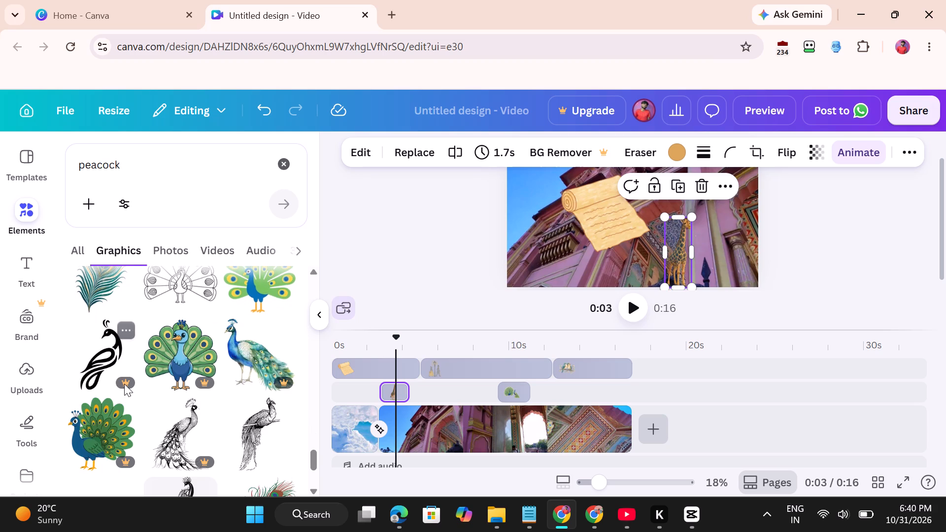
pyautogui.scroll(-3, 124, 384)
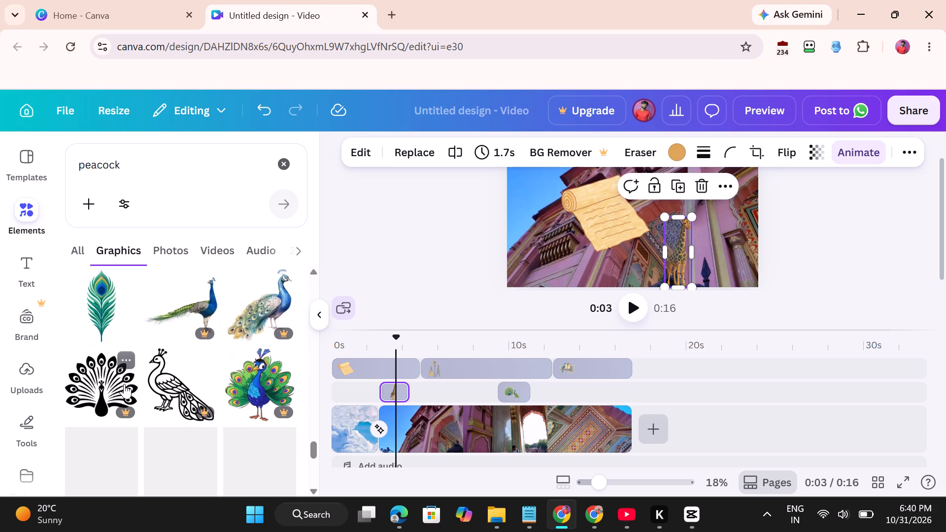
pyautogui.scroll(-4, 124, 384)
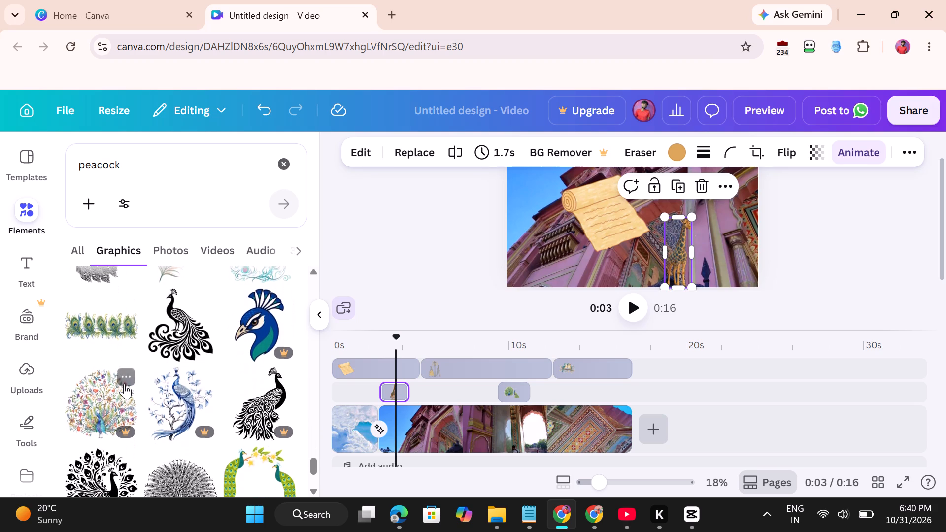
pyautogui.scroll(-2, 124, 384)
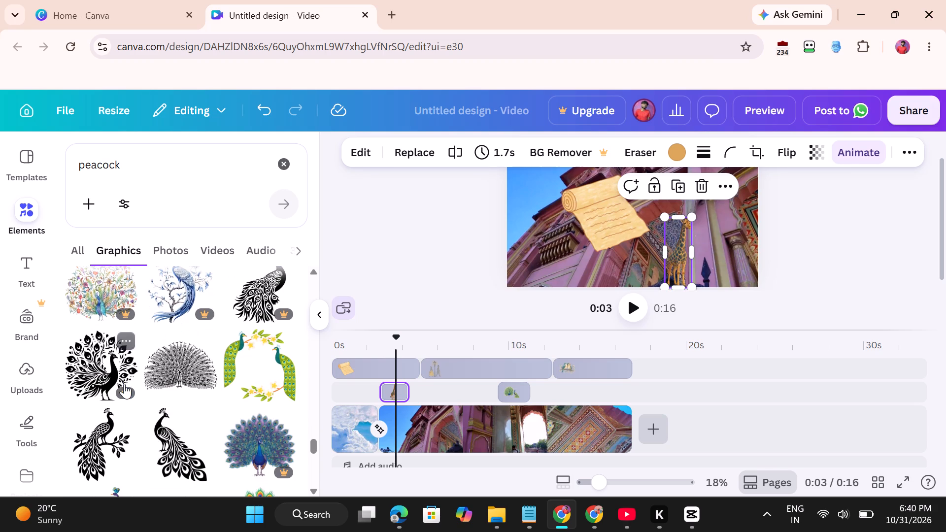
pyautogui.scroll(-2, 124, 384)
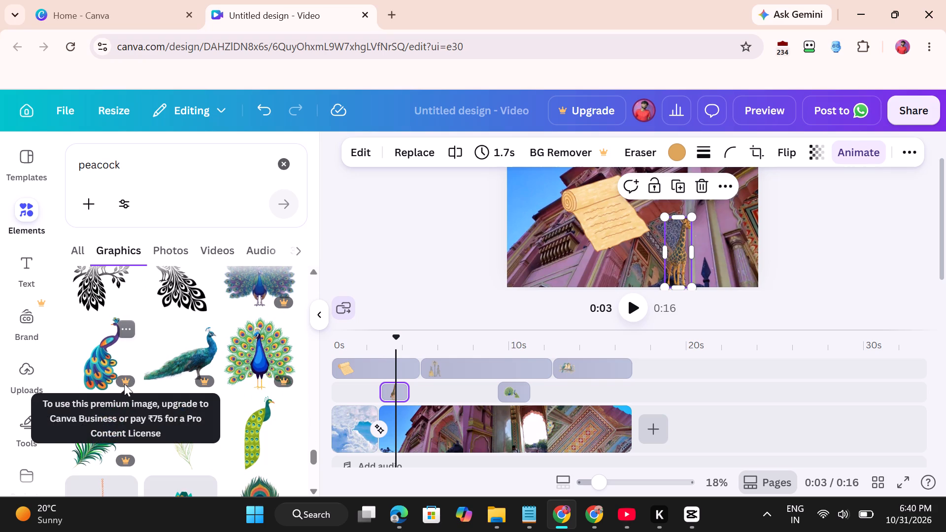
pyautogui.scroll(-2, 124, 384)
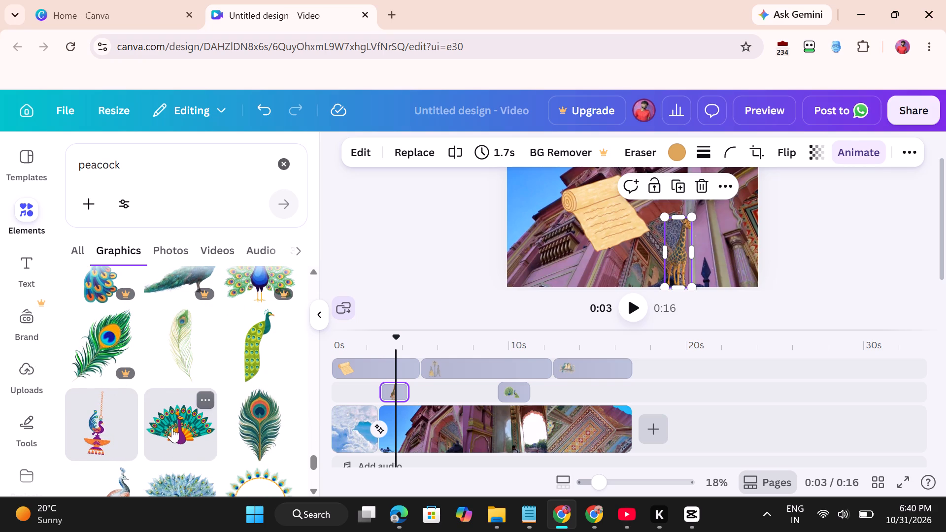
pyautogui.scroll(-2, 172, 428)
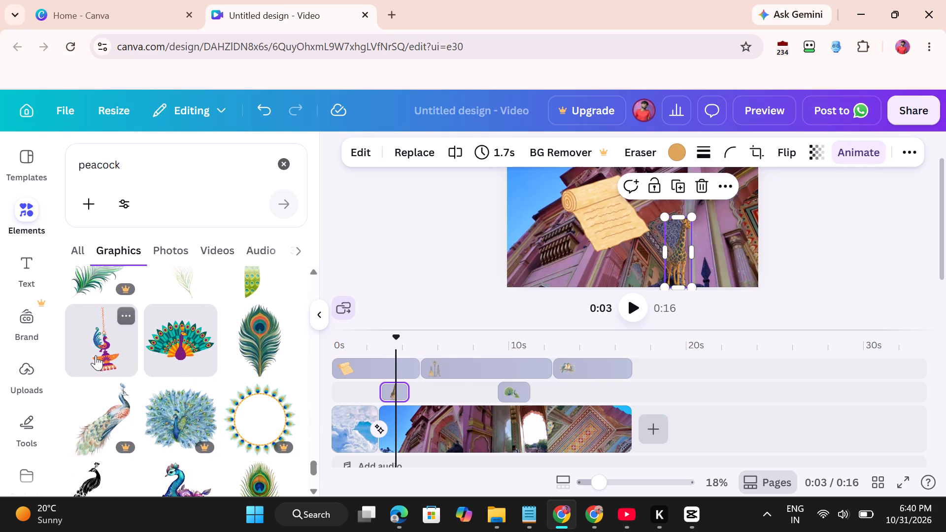
pyautogui.moveTo(96, 355); pyautogui.dragTo(426, 372)
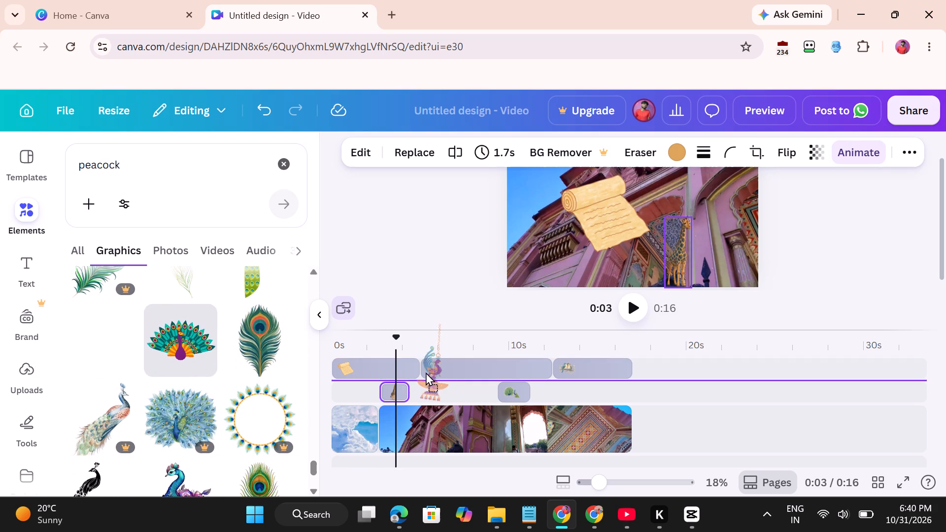
pyautogui.moveTo(426, 372); pyautogui.dragTo(338, 393)
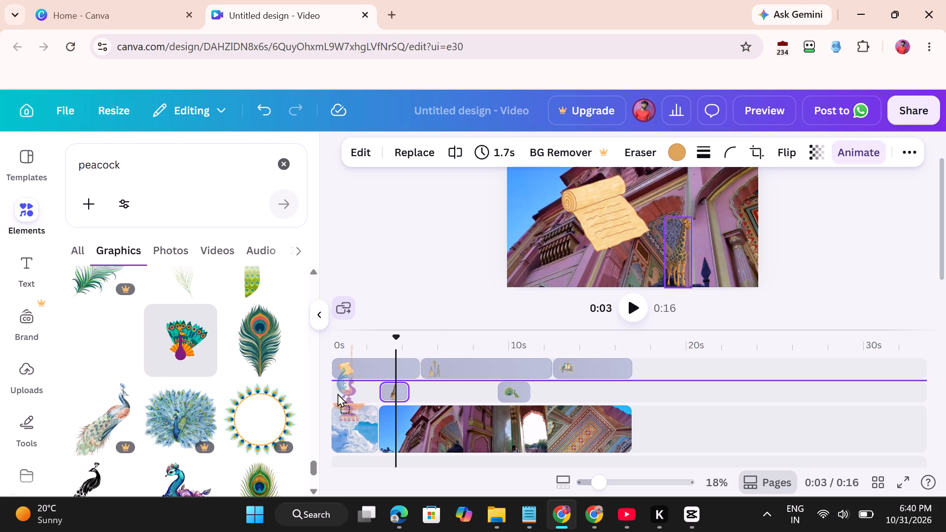
pyautogui.moveTo(338, 393); pyautogui.dragTo(338, 386)
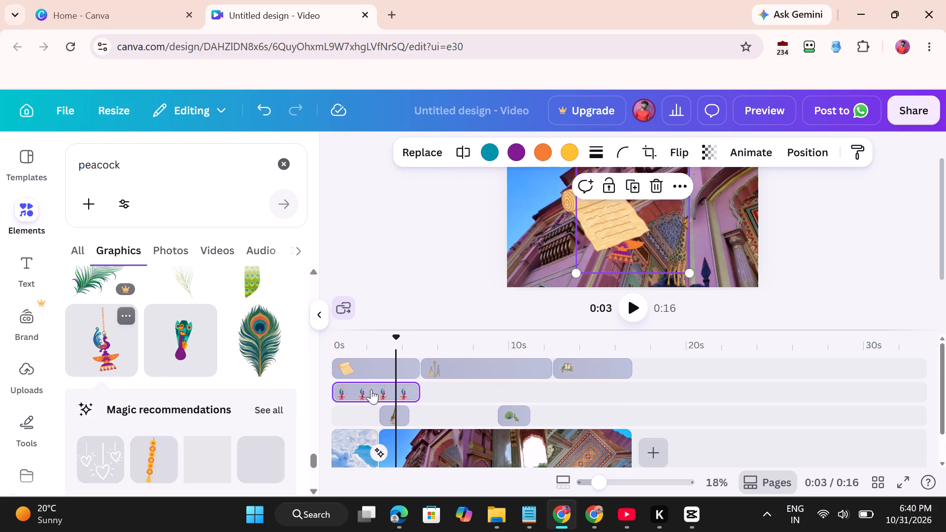
# Extend the hanging peacock lamp's timeline clip to the end of the palace clip.
pyautogui.moveTo(417, 390); pyautogui.dragTo(579, 393)
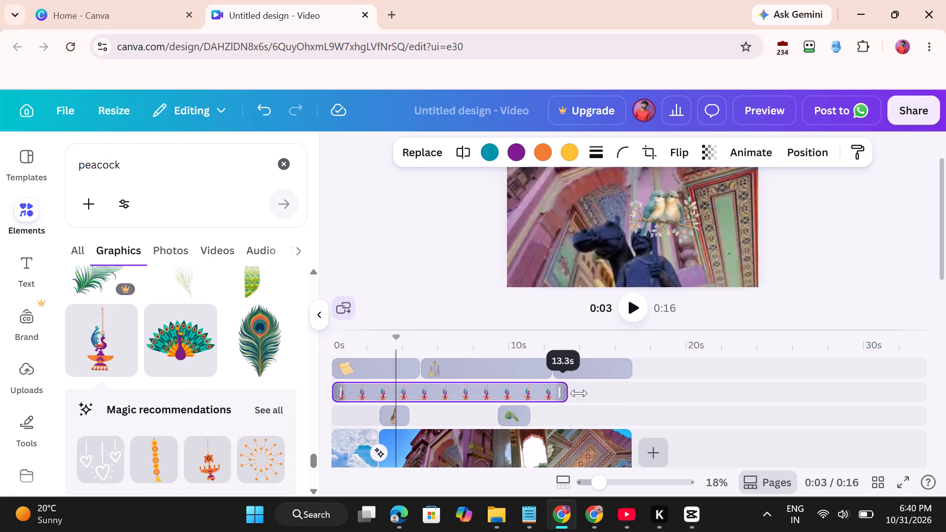
pyautogui.moveTo(579, 393); pyautogui.dragTo(628, 398)
# Move the hanging peacock lamp to the picture's upper-right corner and shrink it to about 600 × 600.
pyautogui.scroll(3, 550, 378)
pyautogui.moveTo(652, 248); pyautogui.dragTo(662, 228)
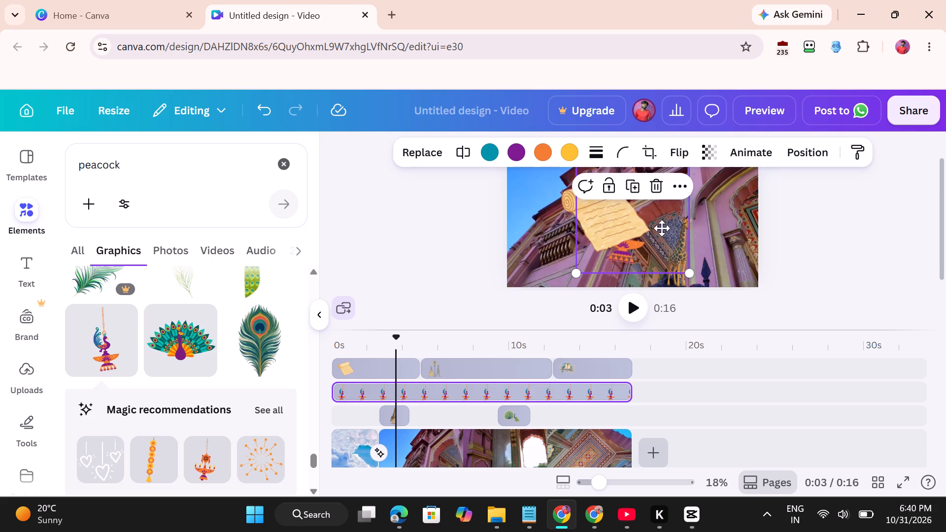
pyautogui.moveTo(662, 228); pyautogui.dragTo(709, 204)
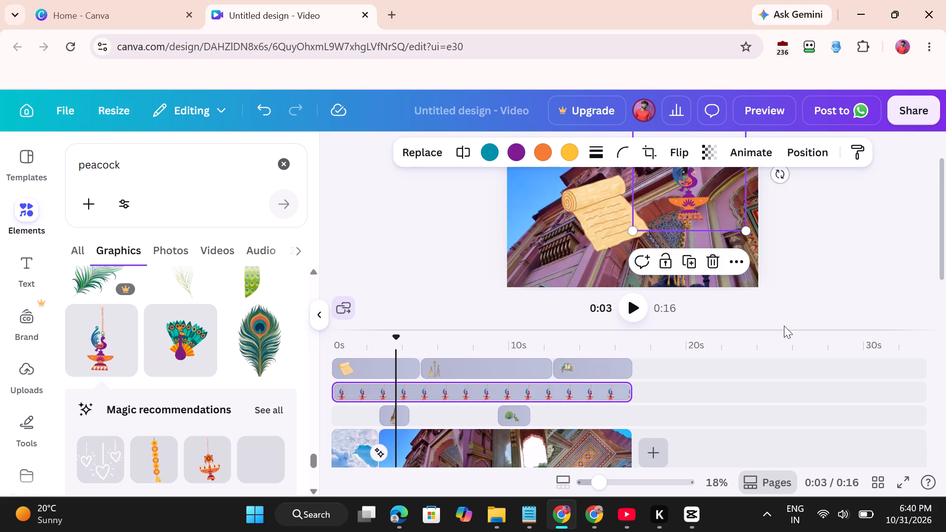
pyautogui.moveTo(771, 333); pyautogui.dragTo(773, 366)
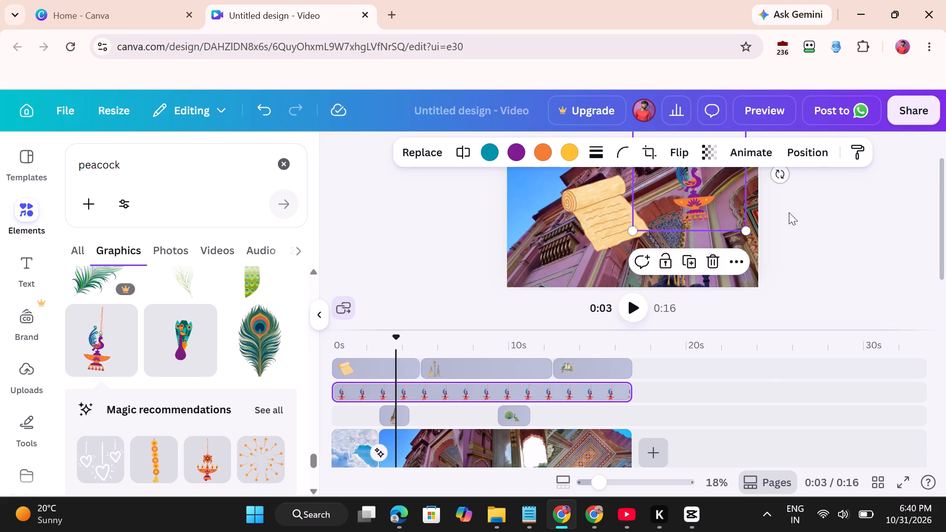
pyautogui.moveTo(703, 189); pyautogui.dragTo(710, 187)
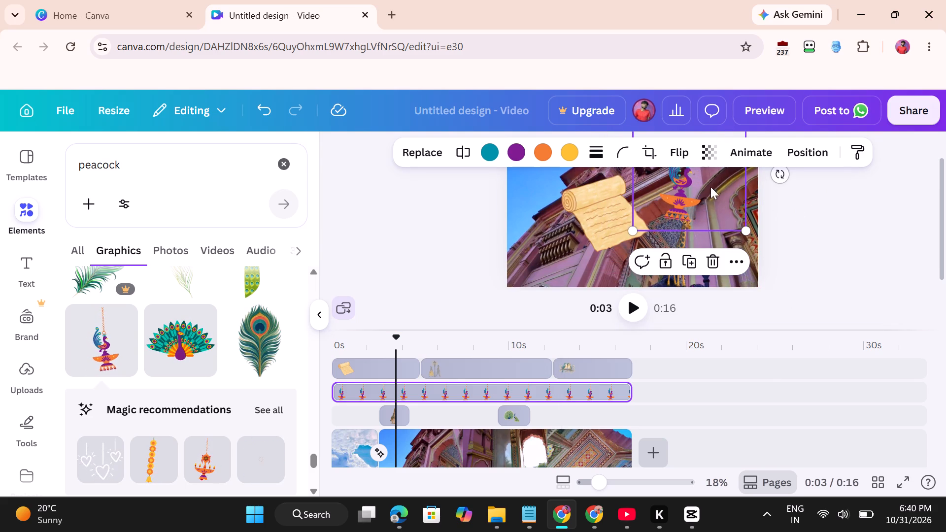
pyautogui.moveTo(710, 187); pyautogui.dragTo(727, 186)
pyautogui.moveTo(659, 226); pyautogui.dragTo(671, 212)
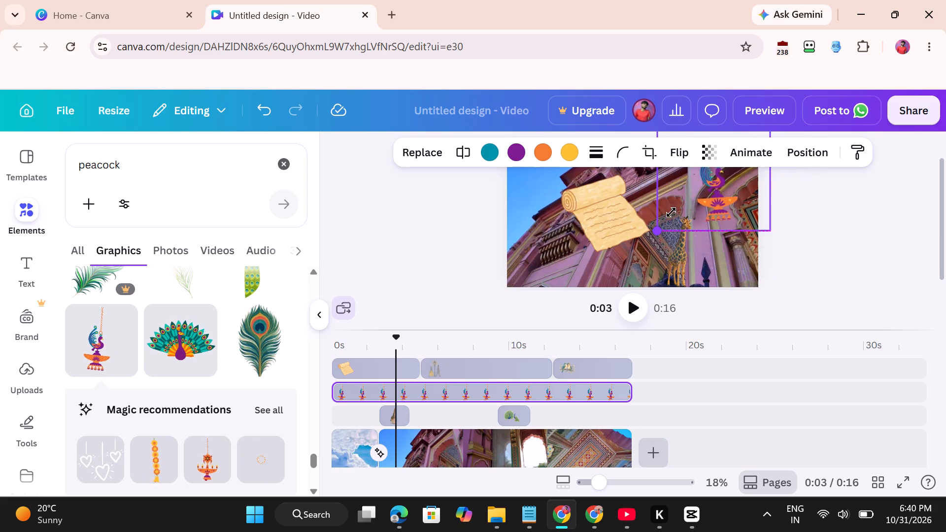
pyautogui.moveTo(671, 212); pyautogui.dragTo(677, 172)
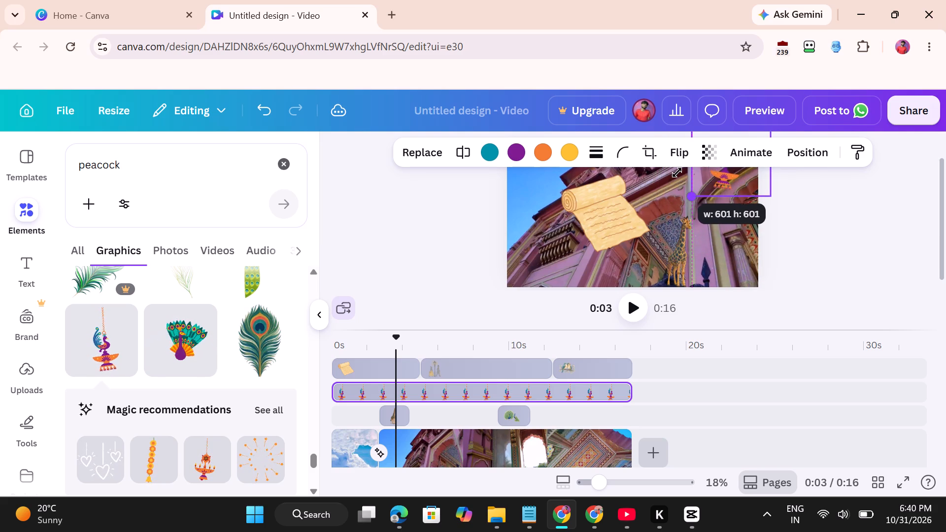
pyautogui.moveTo(677, 172); pyautogui.dragTo(678, 171)
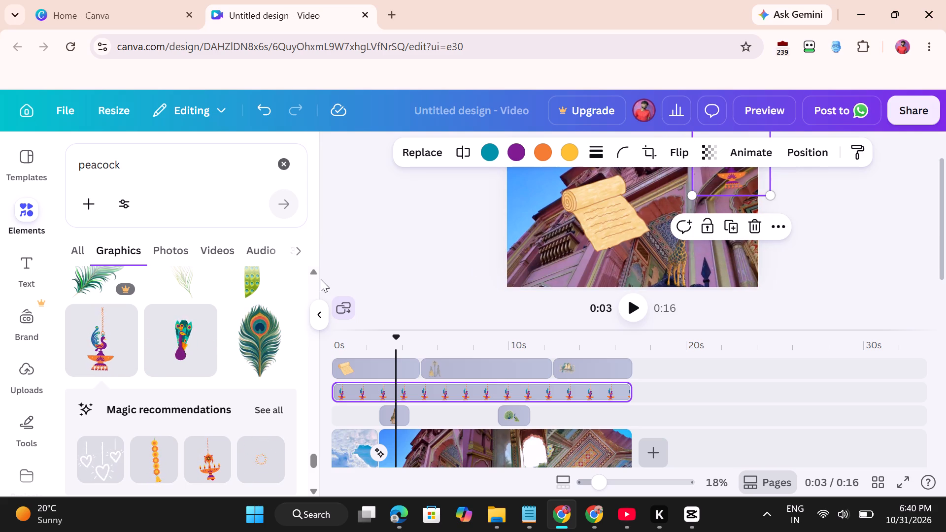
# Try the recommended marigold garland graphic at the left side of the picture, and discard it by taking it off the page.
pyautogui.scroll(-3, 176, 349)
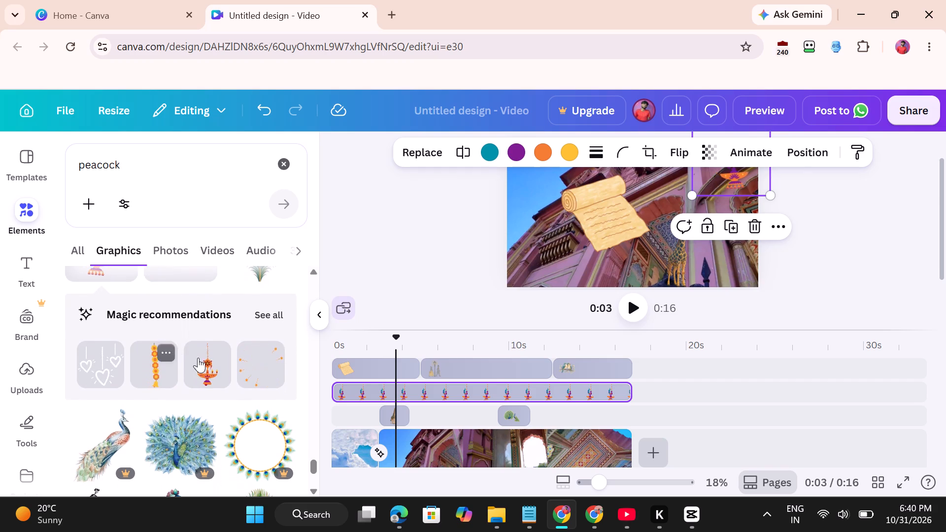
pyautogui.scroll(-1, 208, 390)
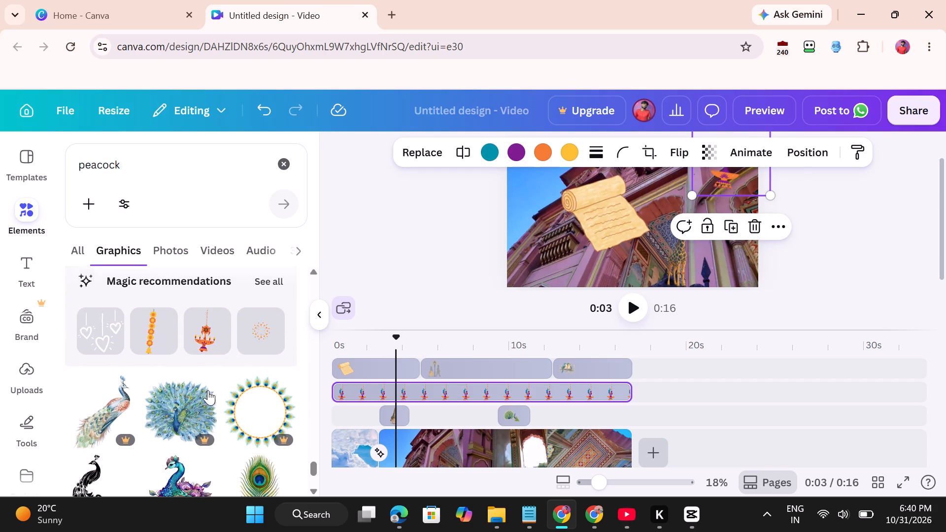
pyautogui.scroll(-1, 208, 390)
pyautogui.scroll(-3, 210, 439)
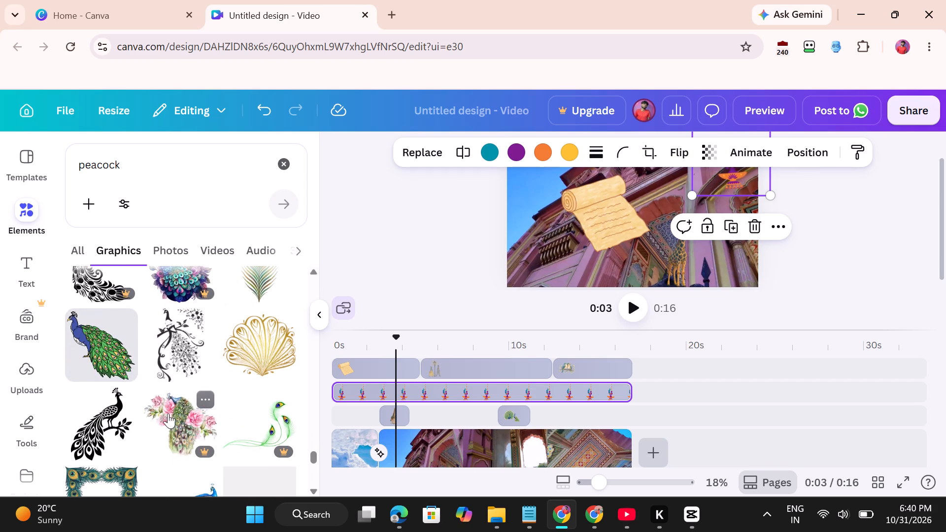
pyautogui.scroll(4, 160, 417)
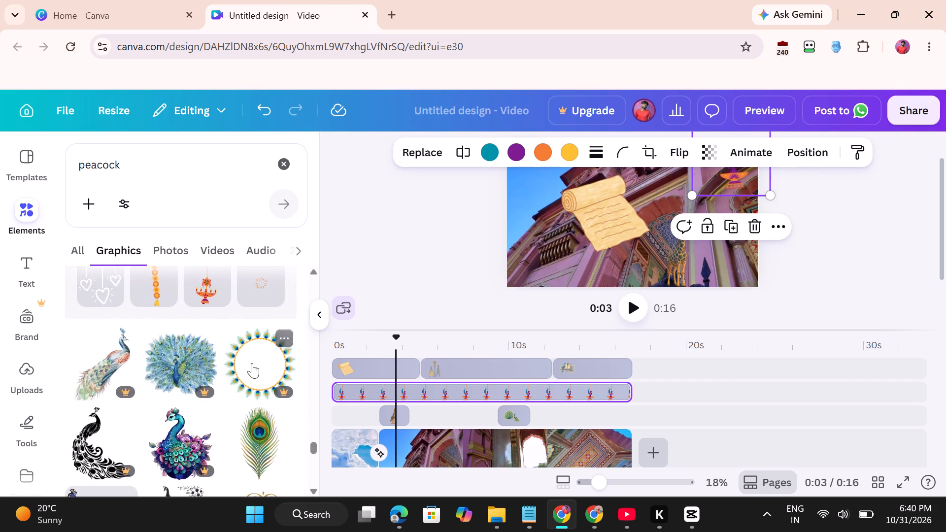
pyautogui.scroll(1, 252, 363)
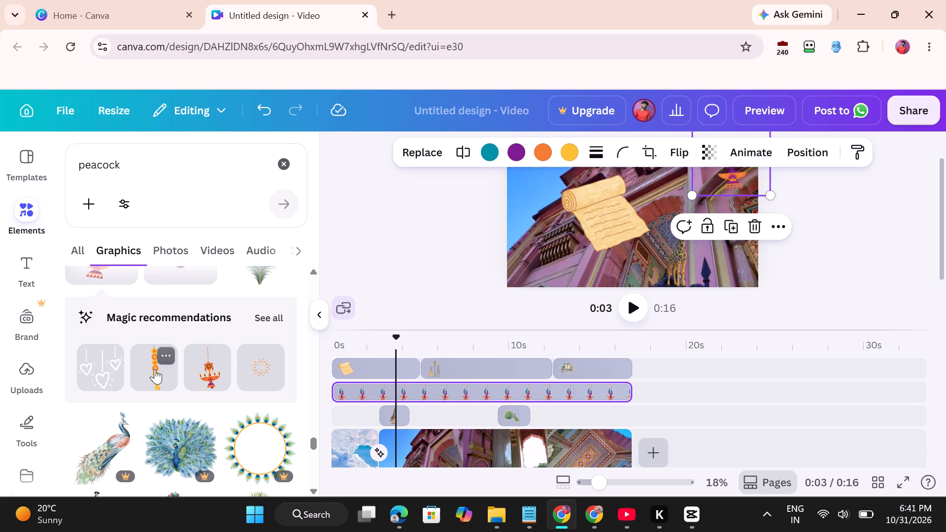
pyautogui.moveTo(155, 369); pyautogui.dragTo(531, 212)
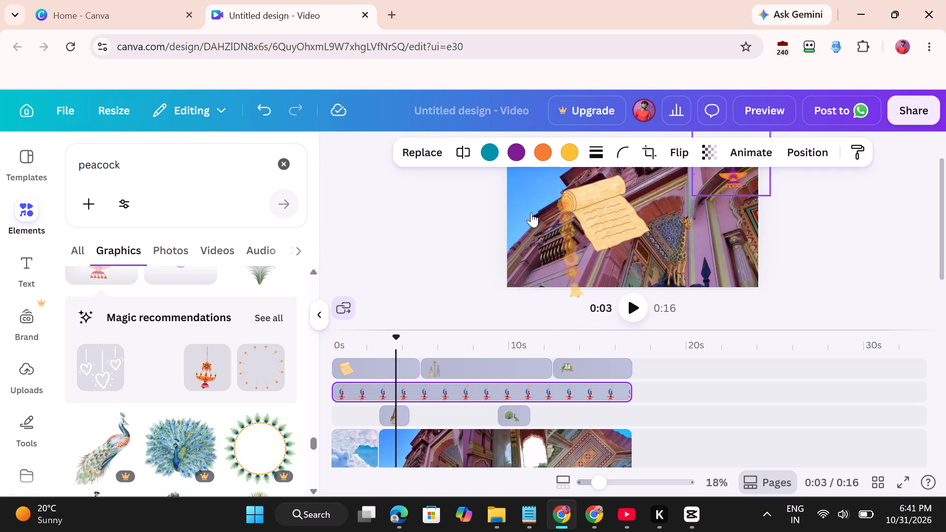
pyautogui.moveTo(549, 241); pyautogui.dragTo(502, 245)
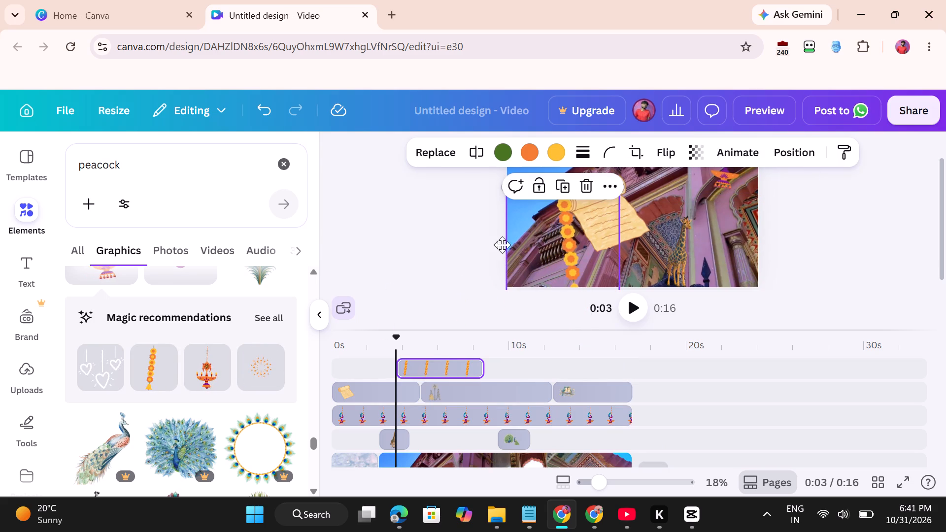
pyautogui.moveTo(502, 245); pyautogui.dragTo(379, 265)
# Replace the peacock search with an elements search for "dear diary".
pyautogui.scroll(4, 205, 310)
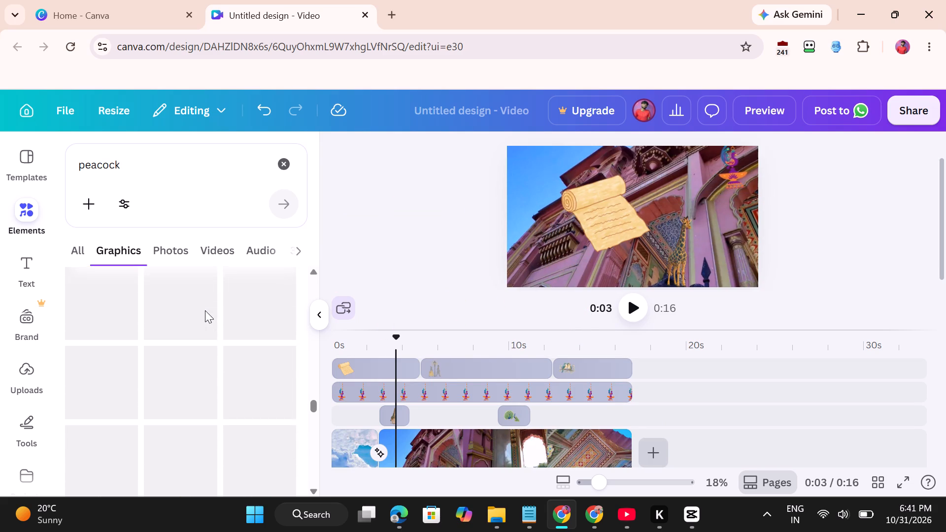
pyautogui.scroll(12, 205, 310)
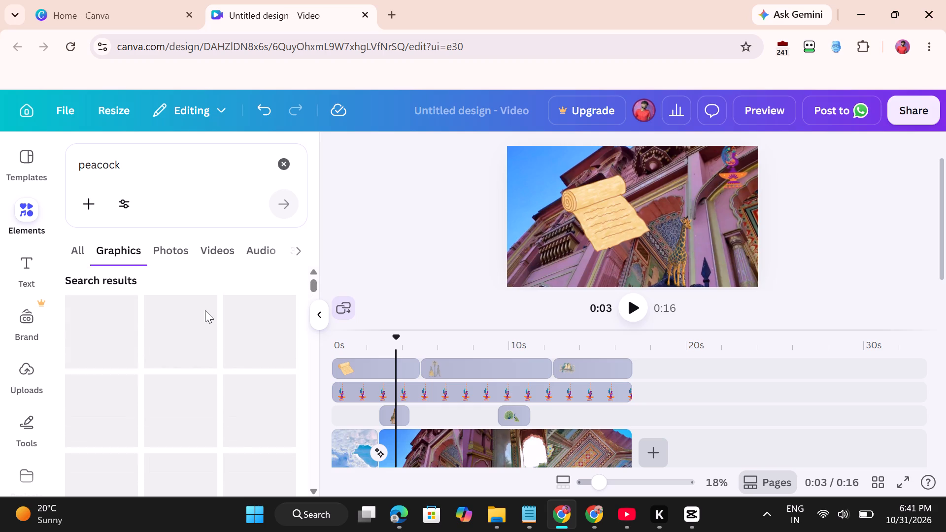
pyautogui.scroll(1, 205, 310)
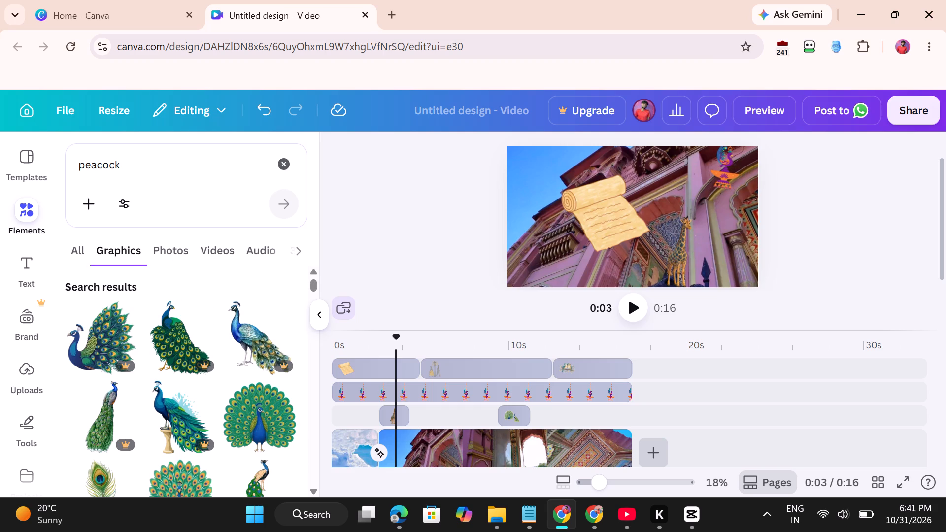
pyautogui.click(282, 164)
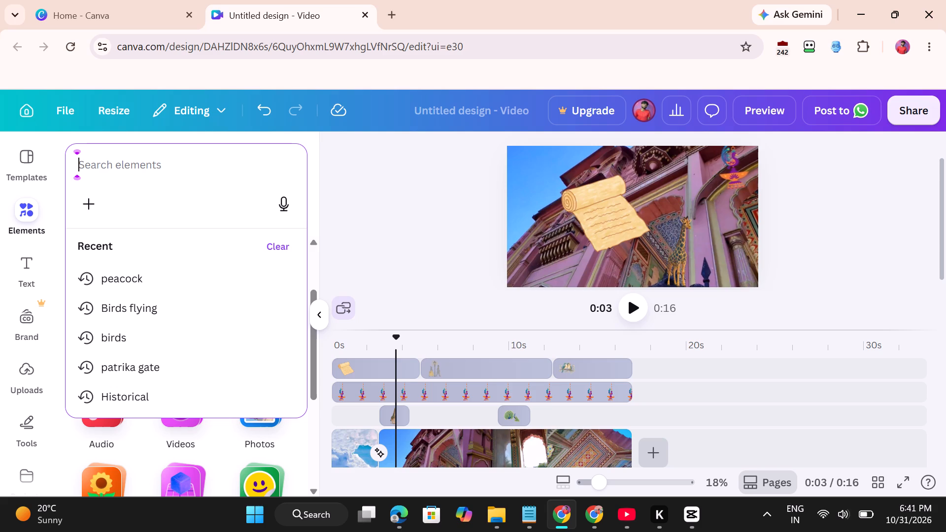
pyautogui.write('dai')
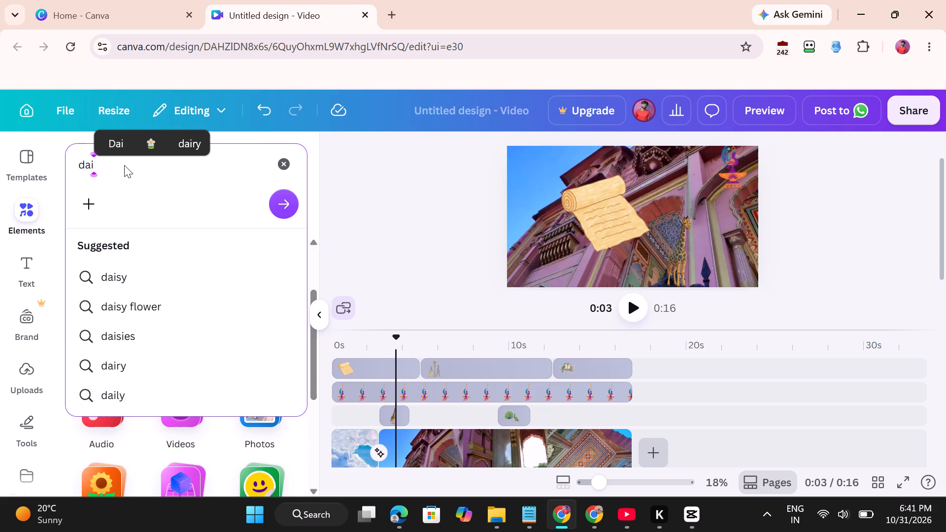
pyautogui.press('BackSpace')
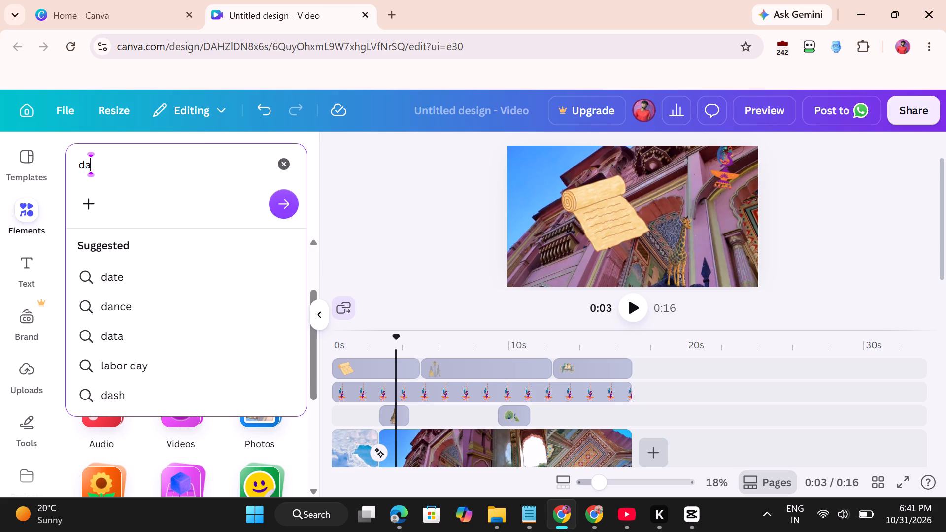
pyautogui.press('BackSpace')
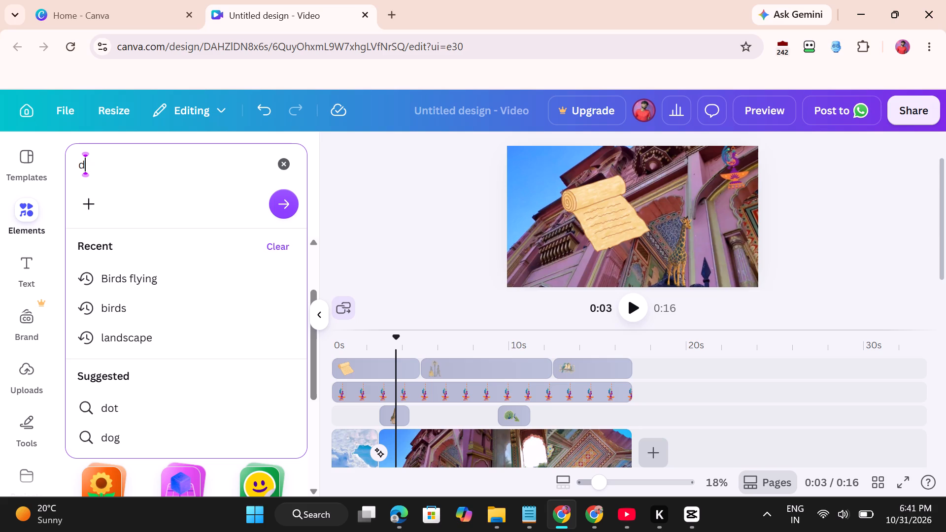
pyautogui.press('a')
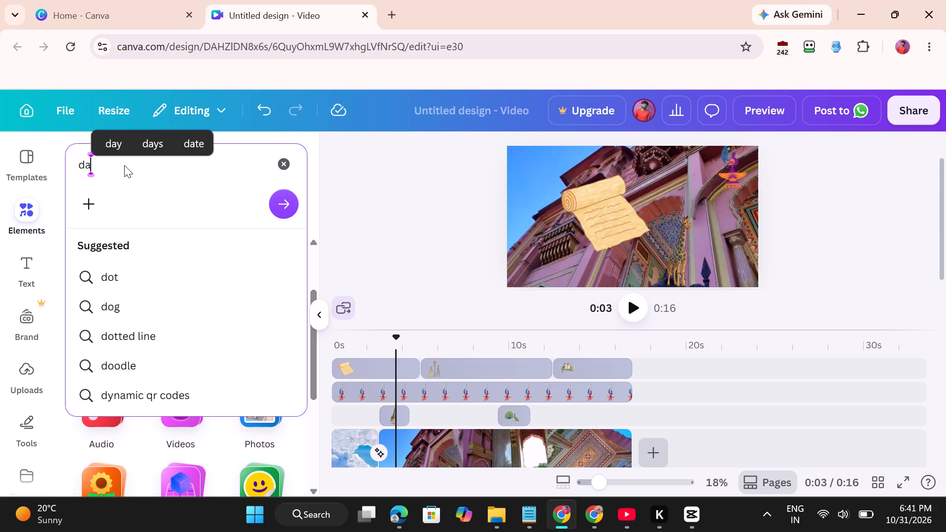
pyautogui.press('BackSpace')
pyautogui.write('ia')
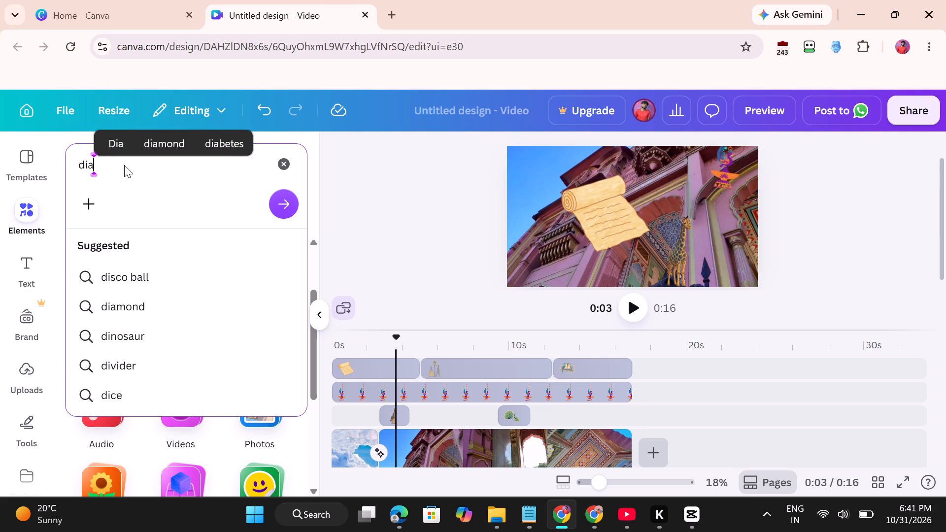
pyautogui.write('ry')
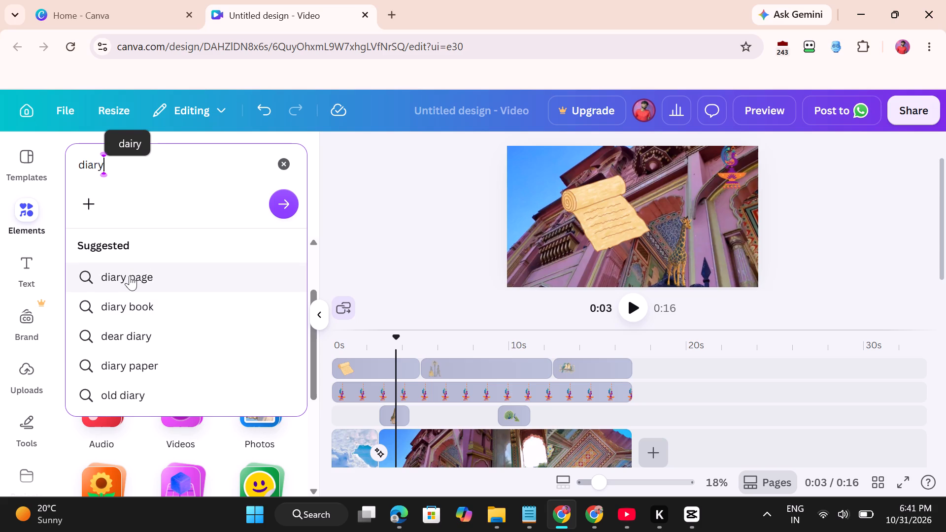
pyautogui.click(132, 328)
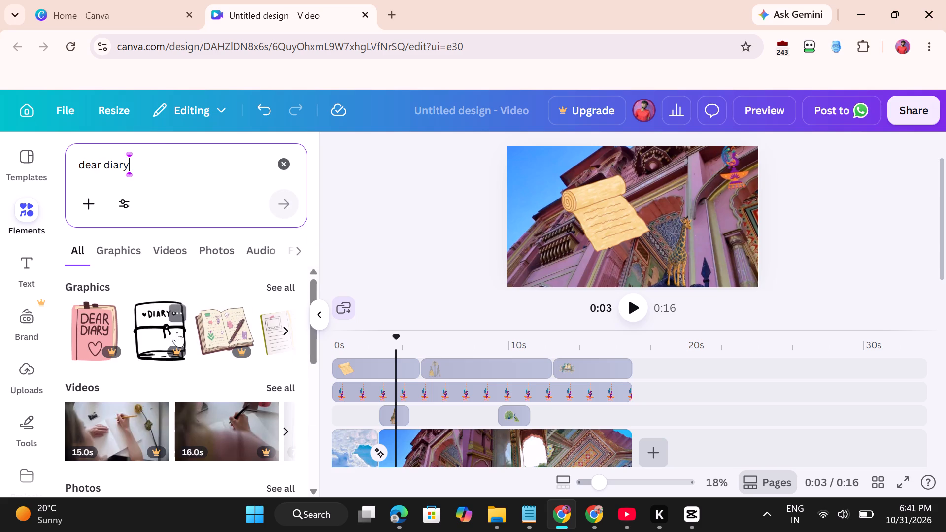
# Browse the "dear diary" results, checking videos and graphics for a suitable diary or open book illustration.
pyautogui.hscroll(-4, 177, 332)
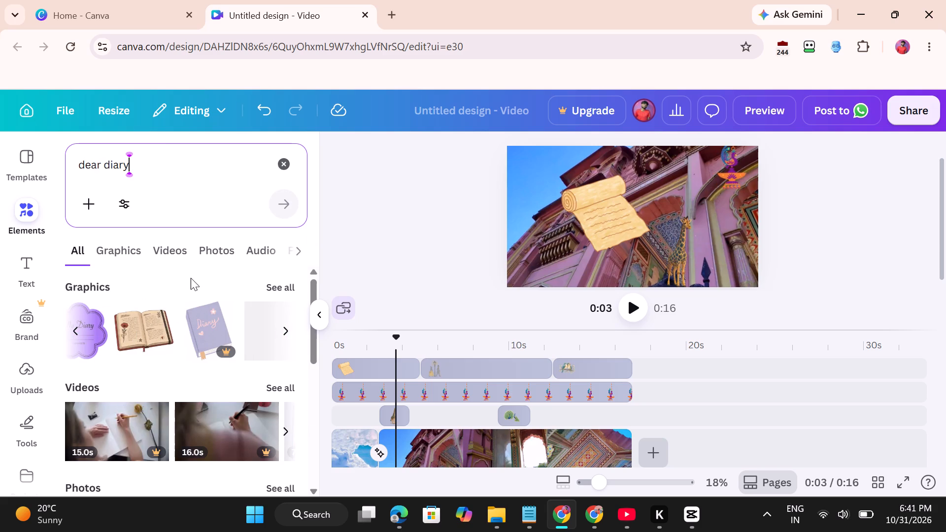
pyautogui.click(181, 252)
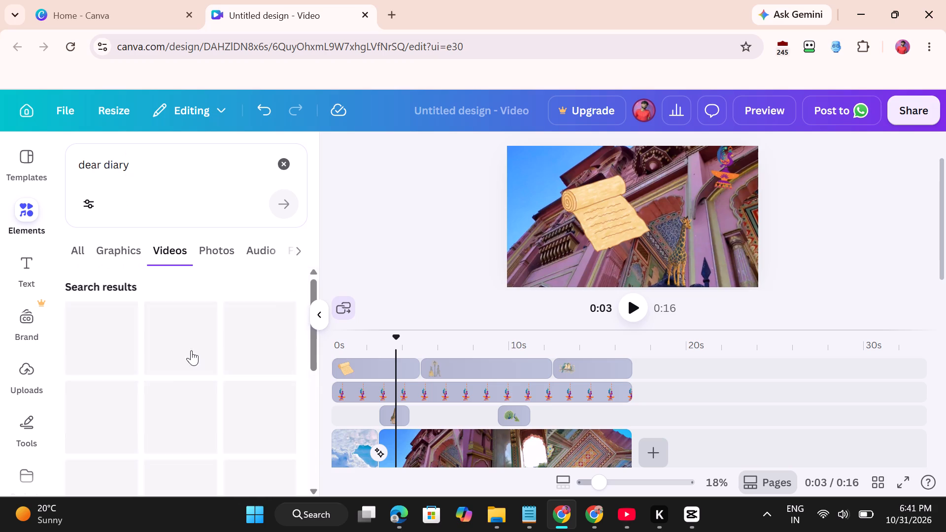
pyautogui.scroll(-3, 190, 352)
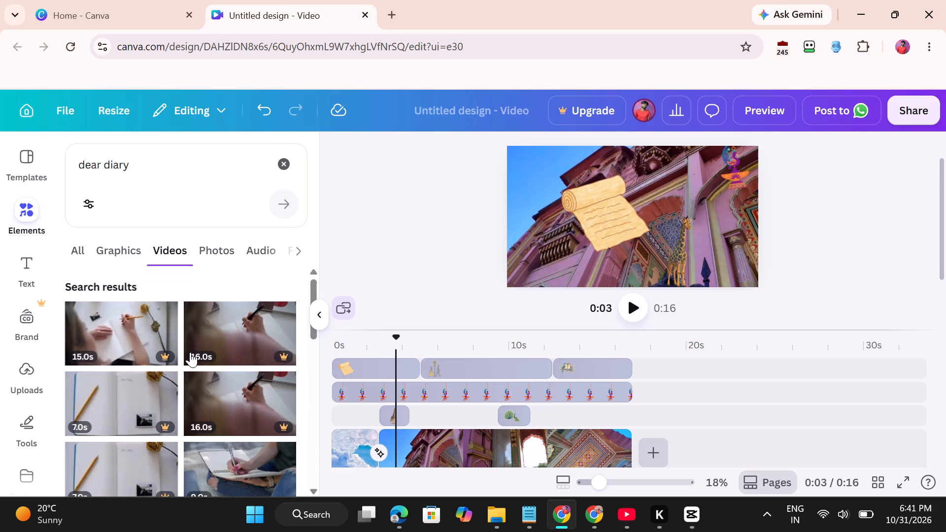
pyautogui.click(118, 241)
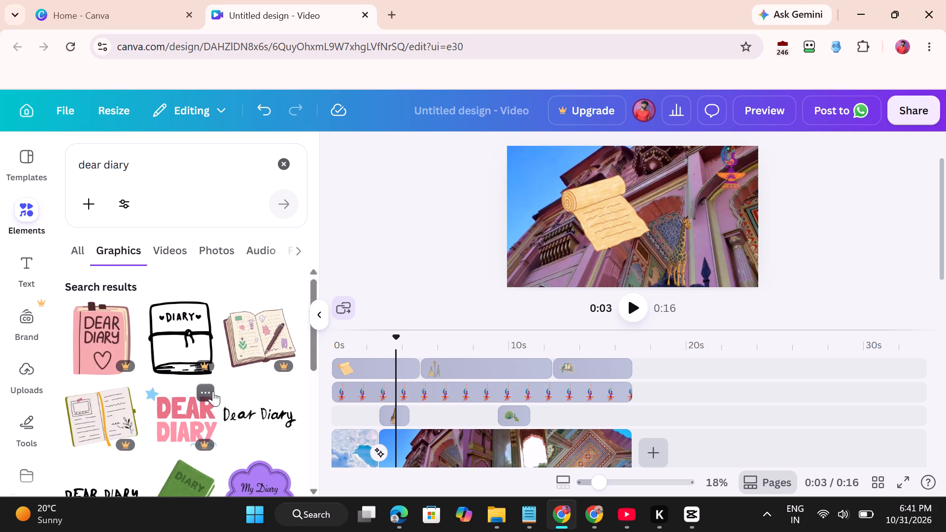
pyautogui.scroll(-3, 198, 408)
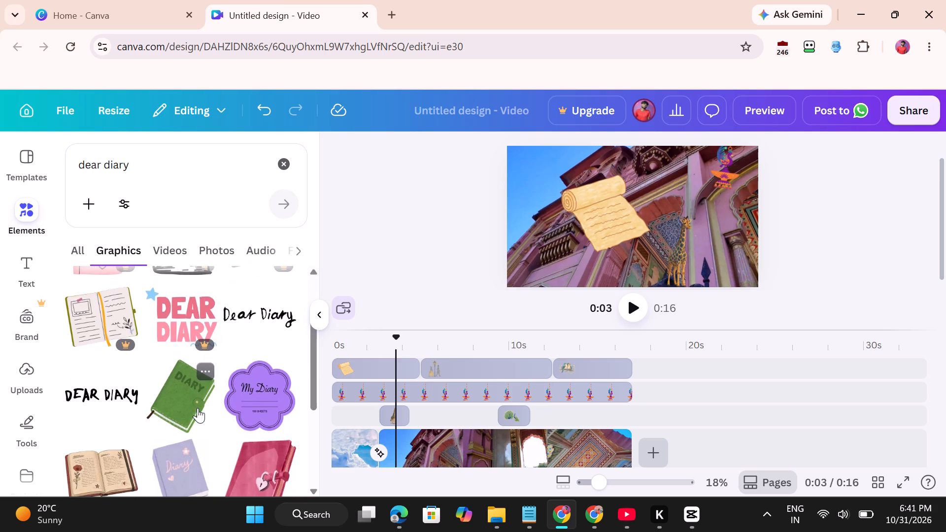
pyautogui.scroll(-4, 198, 408)
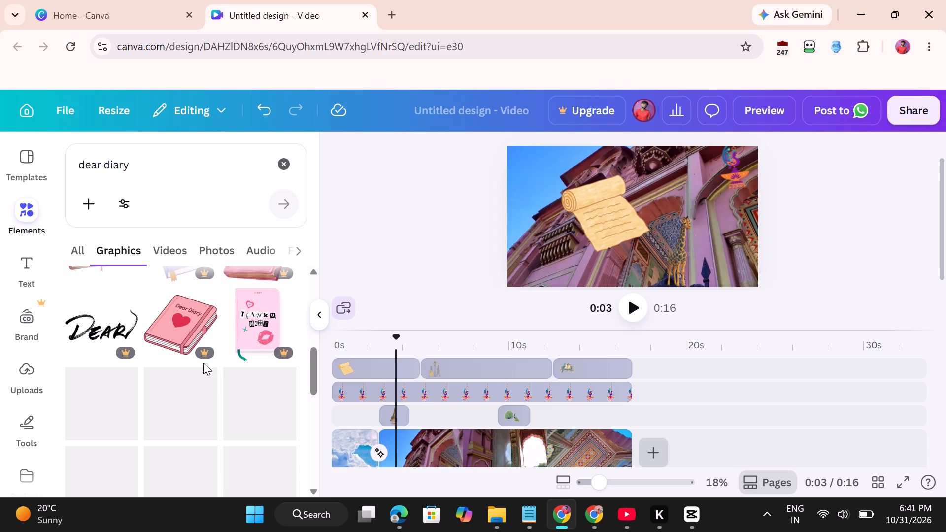
pyautogui.scroll(-3, 218, 413)
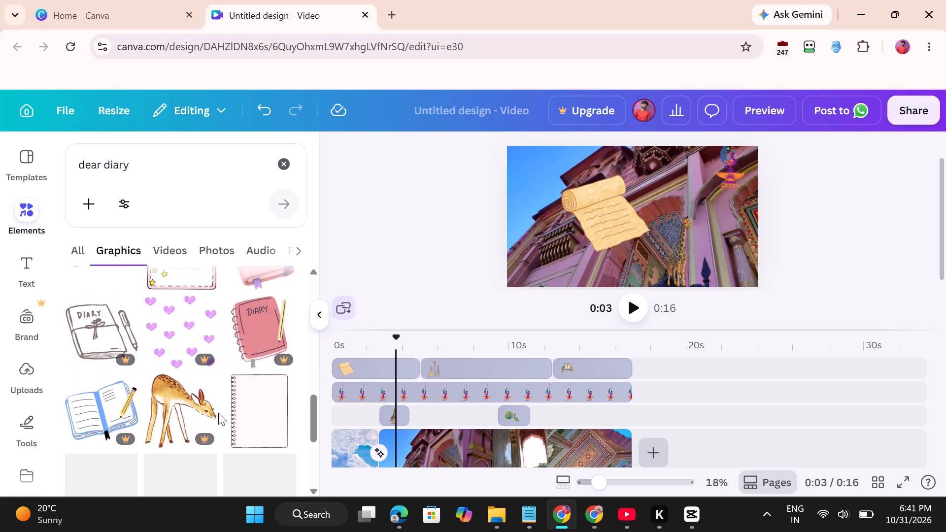
pyautogui.scroll(-3, 218, 413)
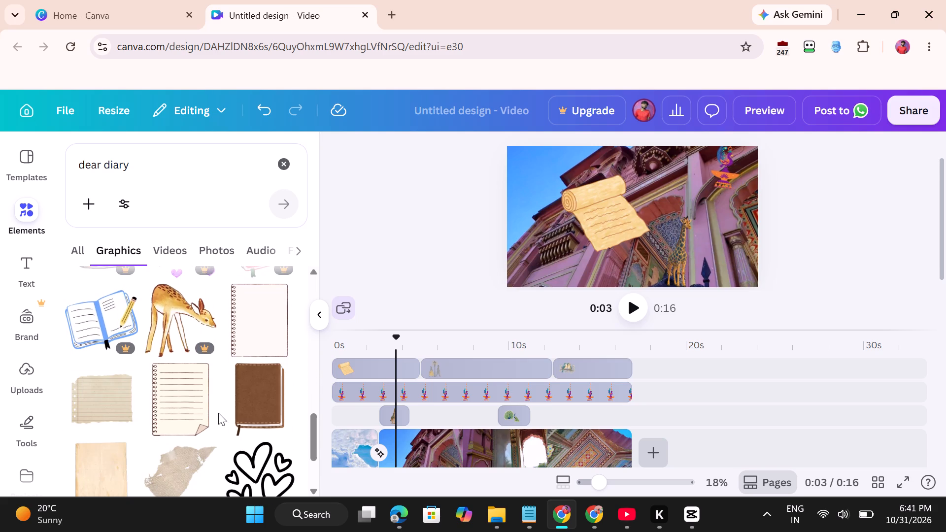
pyautogui.scroll(-4, 218, 413)
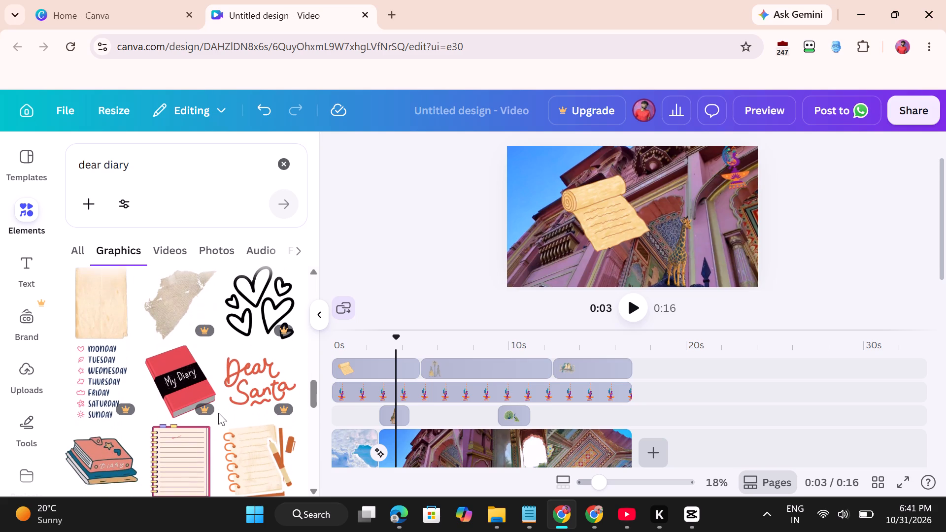
pyautogui.scroll(-3, 218, 413)
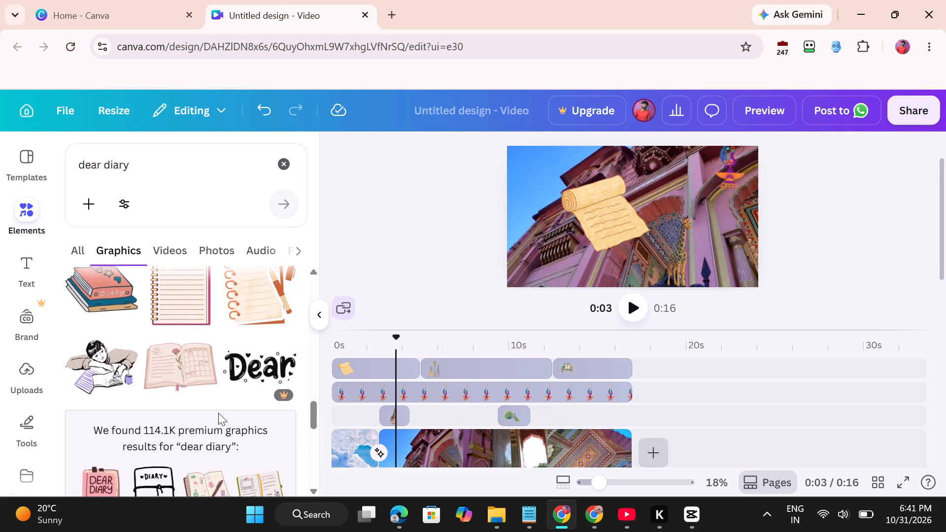
pyautogui.scroll(-1, 218, 413)
pyautogui.scroll(-2, 188, 457)
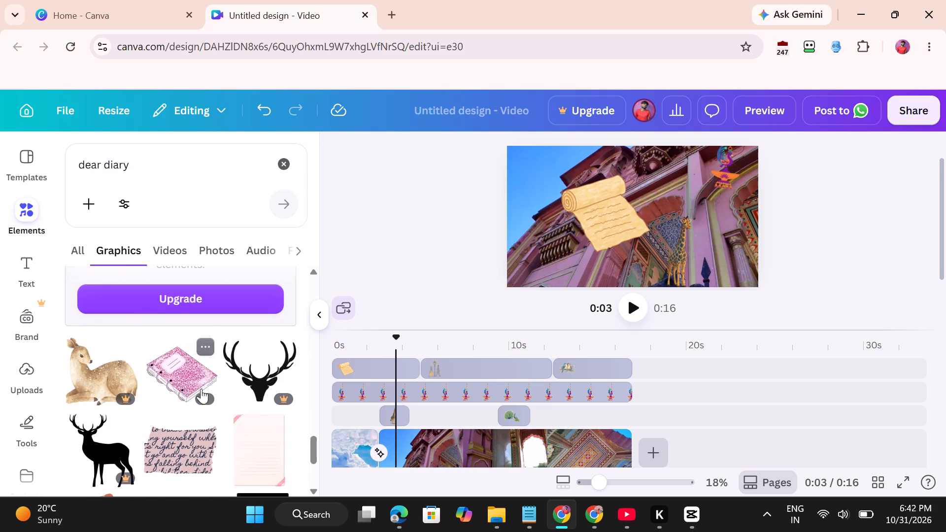
pyautogui.scroll(-2, 211, 405)
pyautogui.scroll(-2, 214, 453)
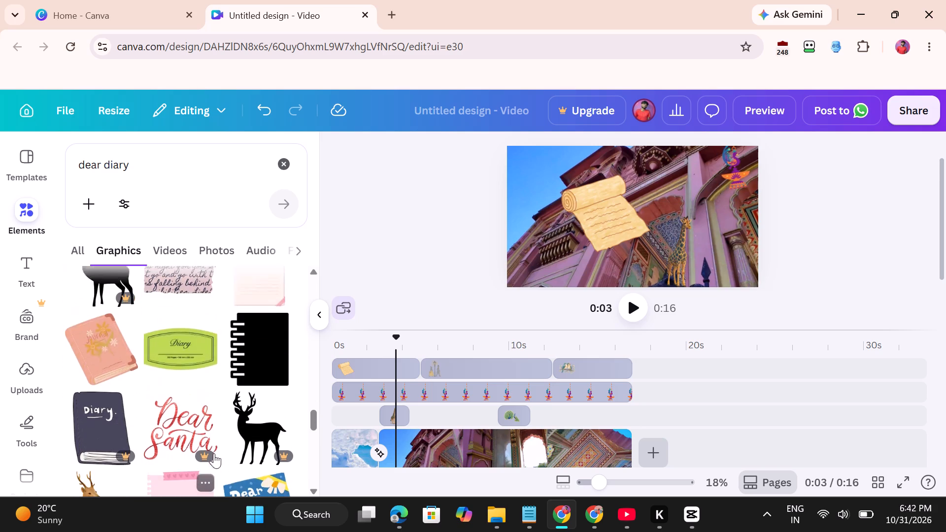
pyautogui.scroll(-1, 214, 453)
pyautogui.scroll(12, 214, 453)
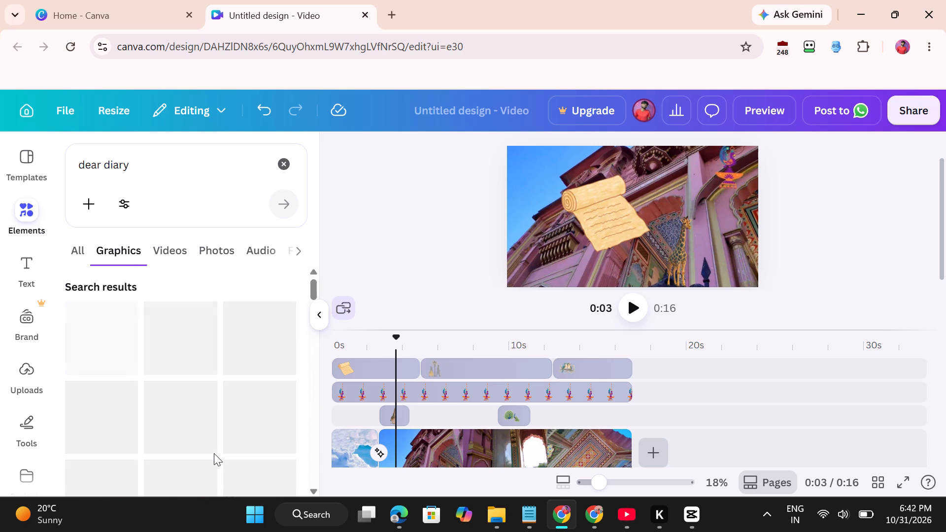
pyautogui.scroll(-3, 177, 384)
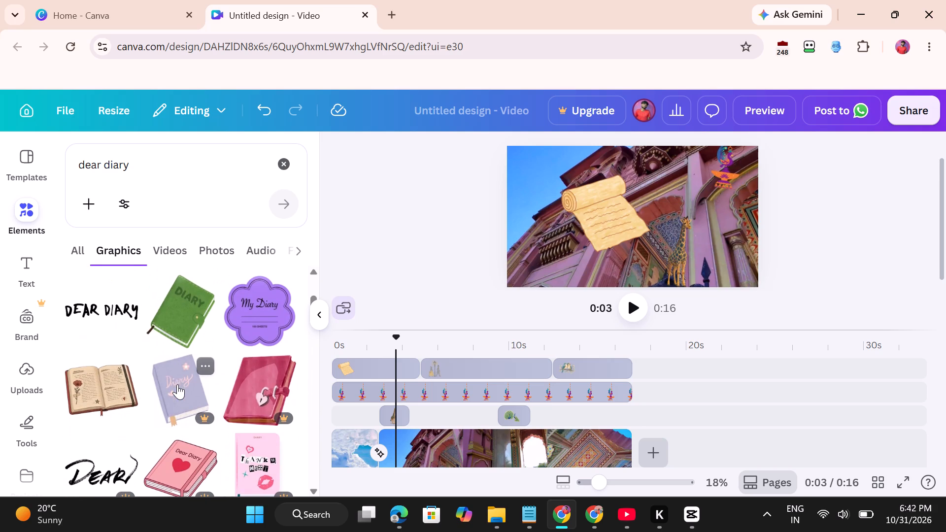
pyautogui.scroll(-2, 171, 396)
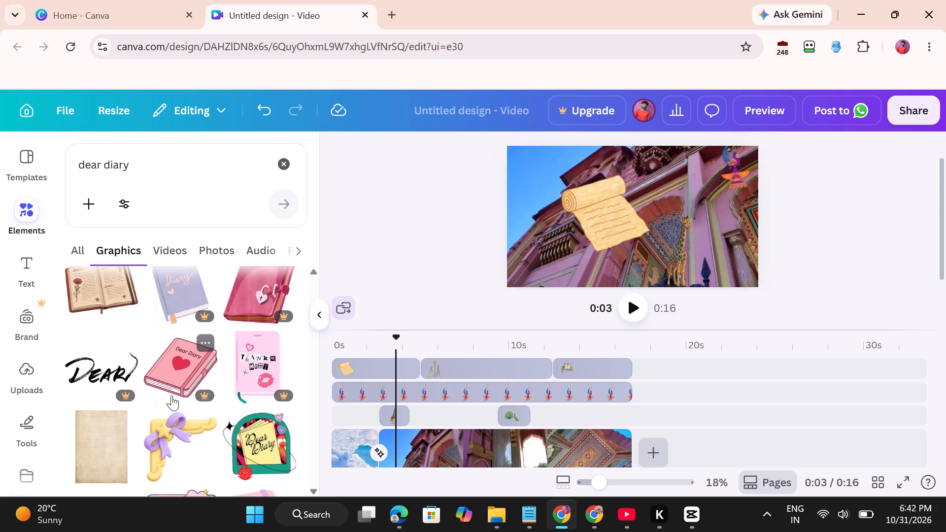
pyautogui.scroll(-4, 171, 396)
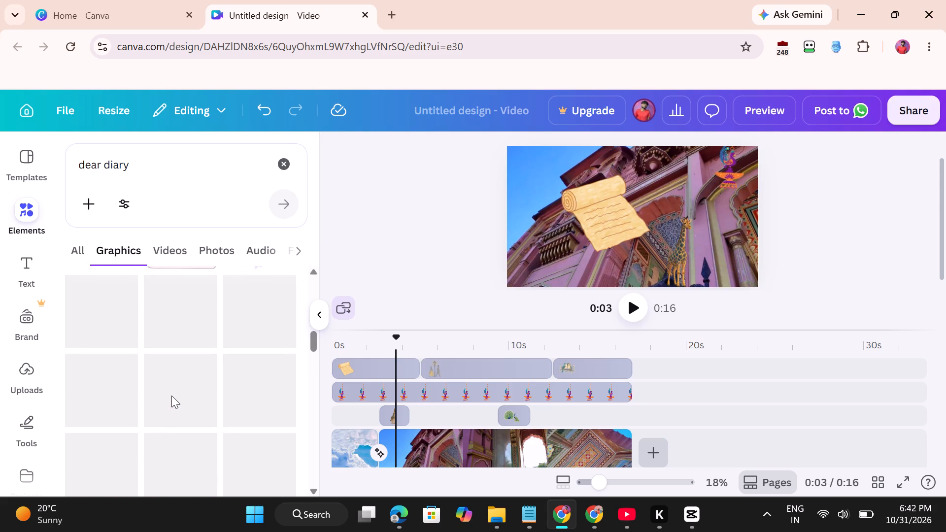
pyautogui.scroll(-4, 171, 396)
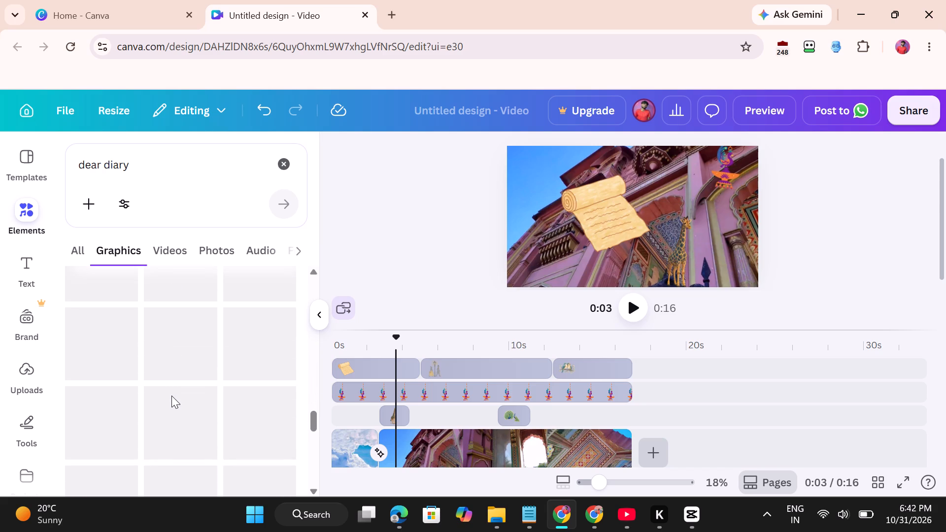
pyautogui.scroll(-2, 171, 396)
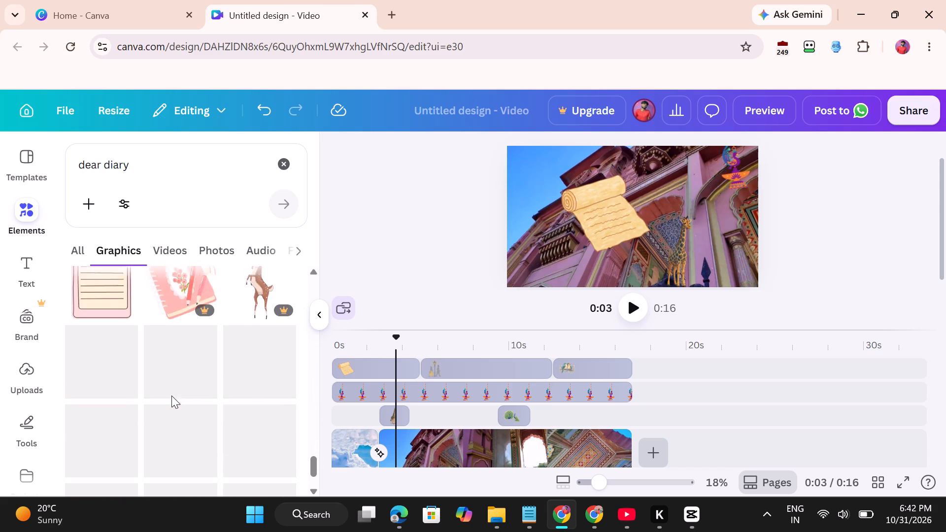
pyautogui.scroll(4, 171, 396)
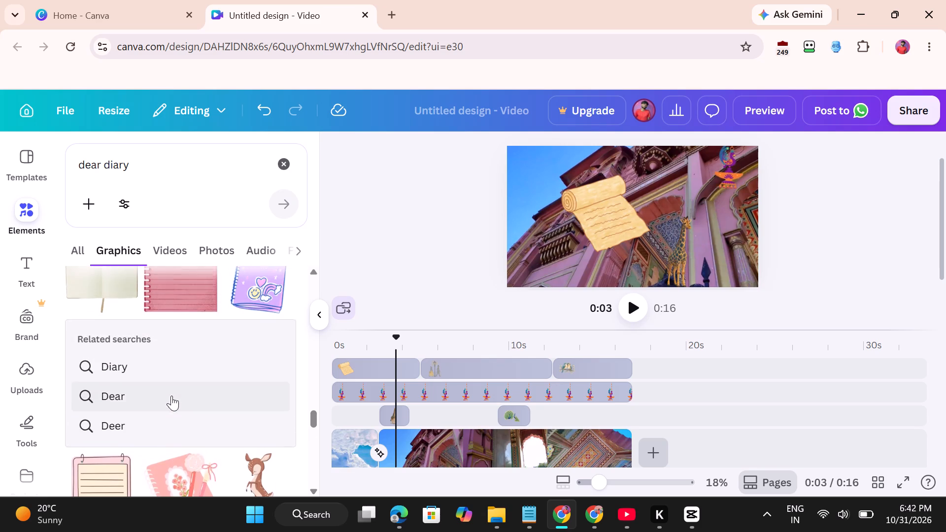
pyautogui.scroll(1, 171, 396)
# Search elements for "Diary" and add the pink open diary graphic to the timeline at about 0:11, directly after the green peacock clip.
pyautogui.click(158, 396)
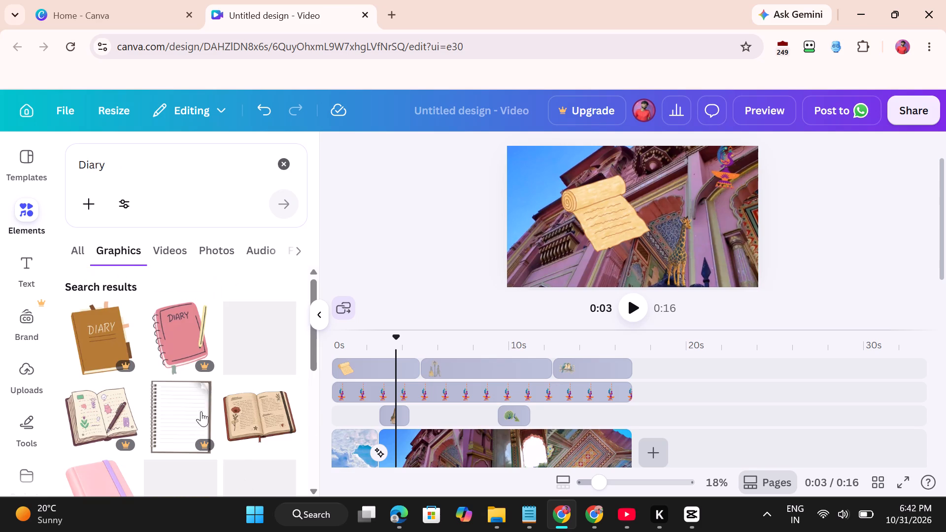
pyautogui.scroll(-2, 201, 391)
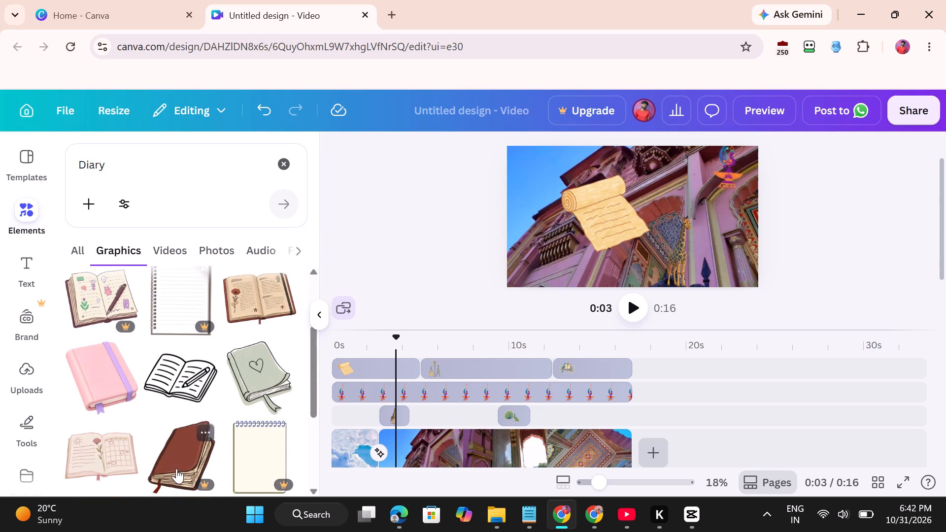
pyautogui.scroll(-1, 177, 468)
pyautogui.moveTo(85, 364); pyautogui.dragTo(538, 378)
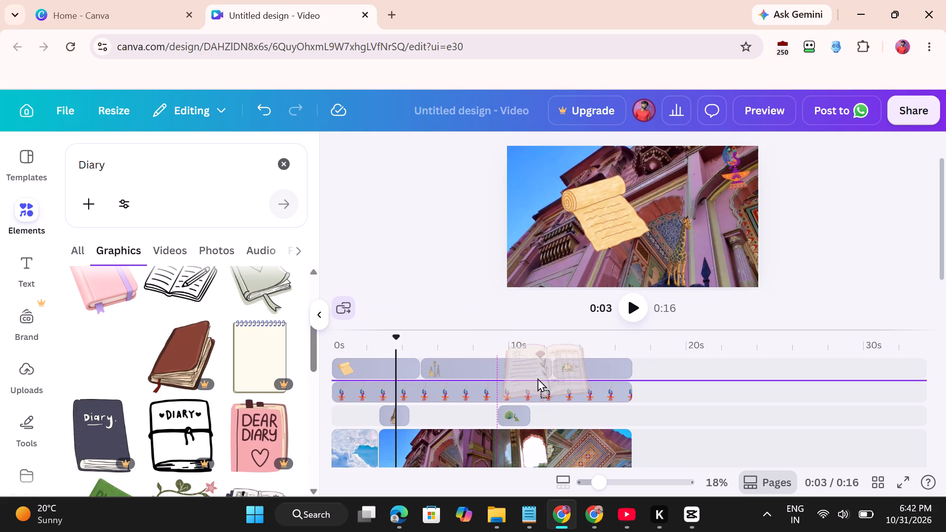
pyautogui.moveTo(538, 378); pyautogui.dragTo(438, 417)
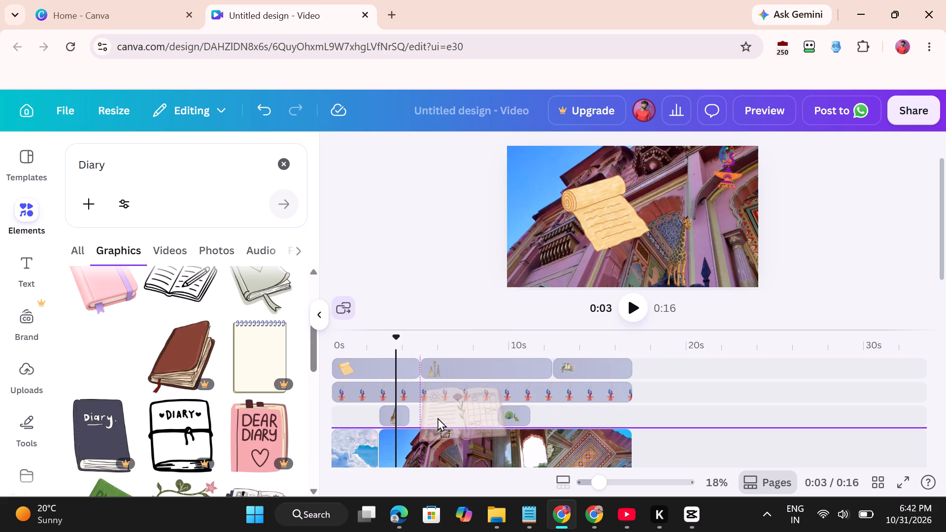
pyautogui.moveTo(438, 417); pyautogui.dragTo(560, 413)
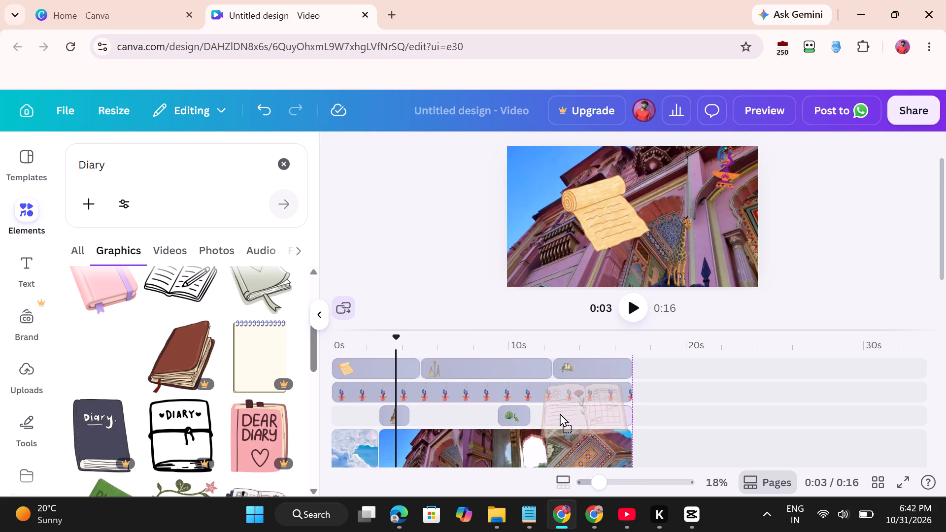
pyautogui.moveTo(560, 413); pyautogui.dragTo(549, 412)
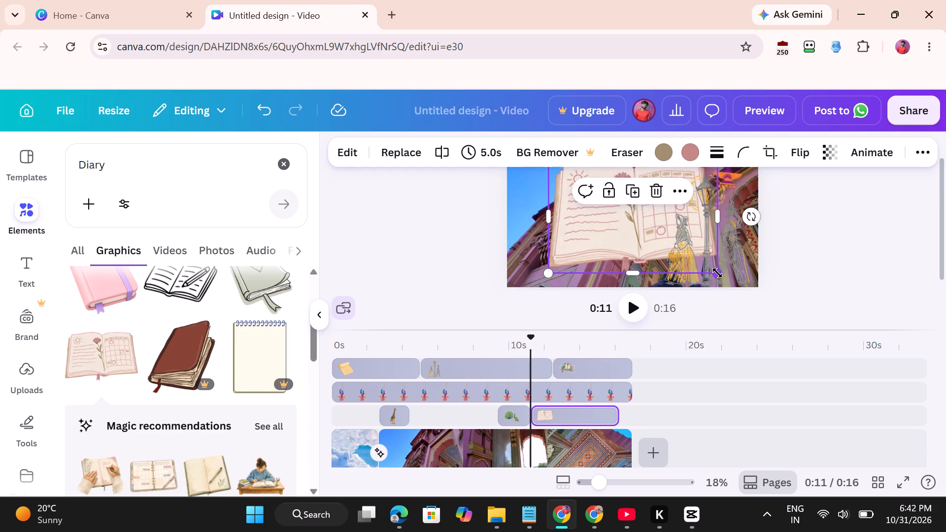
# Shrink the open diary to a small graphic and place it against the picture's left edge.
pyautogui.moveTo(717, 273); pyautogui.dragTo(590, 194)
pyautogui.moveTo(574, 179); pyautogui.dragTo(533, 219)
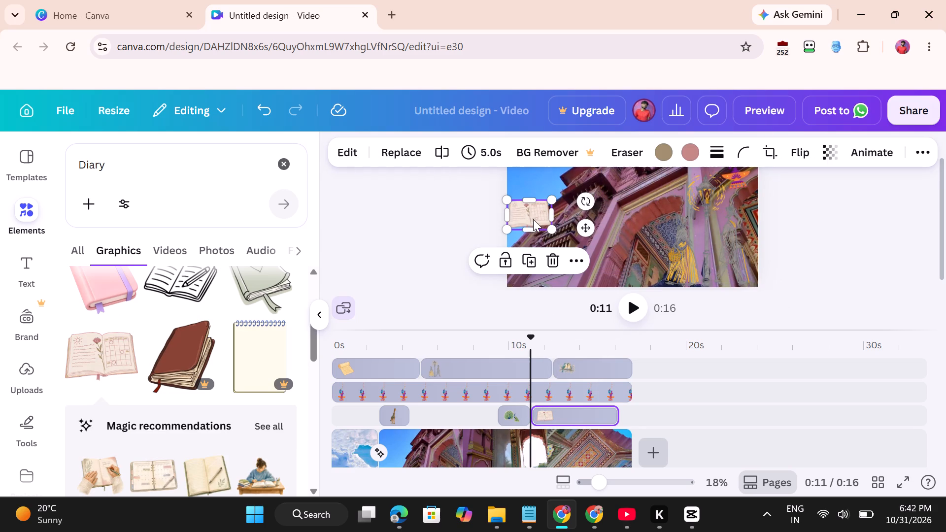
# Trim the open diary clip's duration to 2.5 seconds.
pyautogui.moveTo(617, 421); pyautogui.dragTo(575, 422)
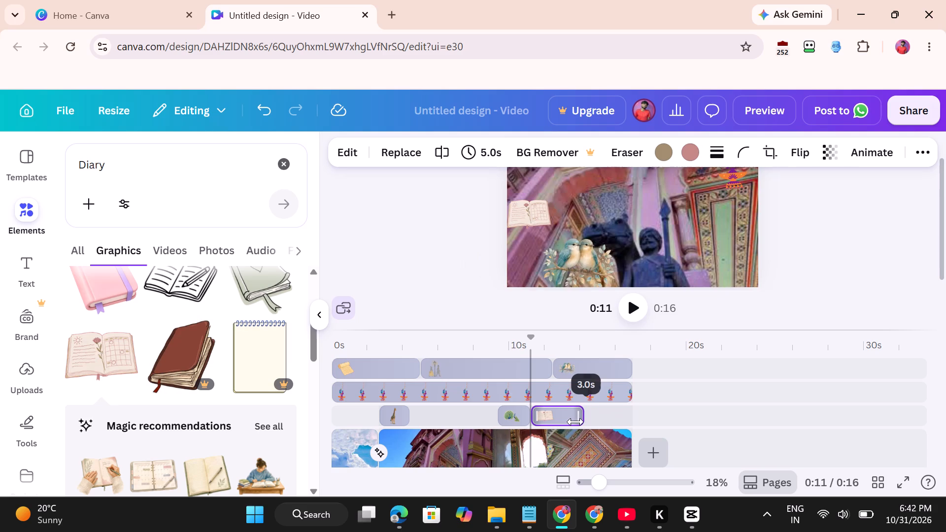
pyautogui.moveTo(575, 422); pyautogui.dragTo(574, 421)
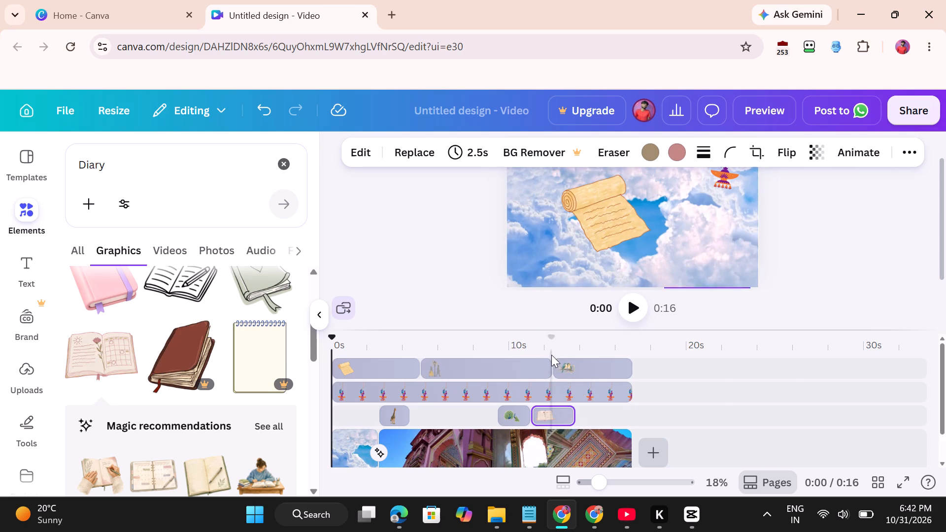
# Create a custom motion path for the open diary, curving from the picture's left edge inward and down to its lower-left corner.
pyautogui.click(555, 348)
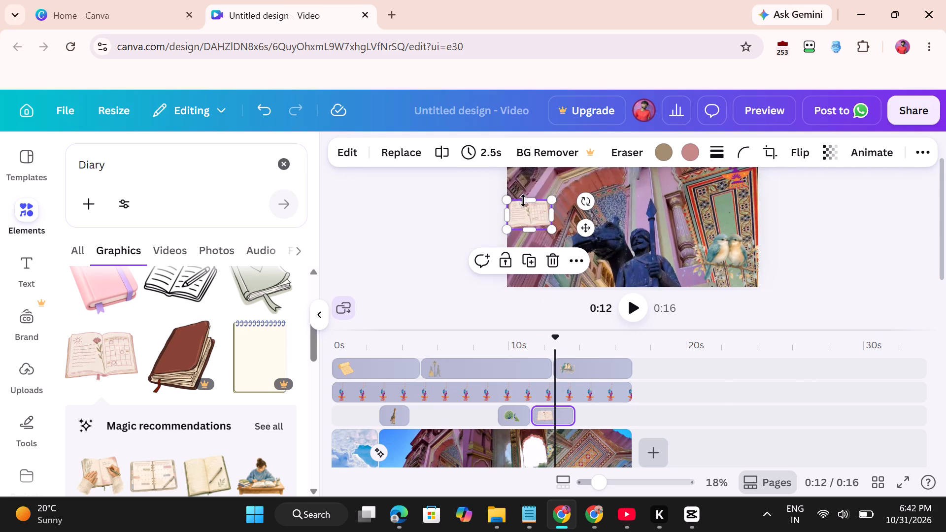
pyautogui.click(869, 156)
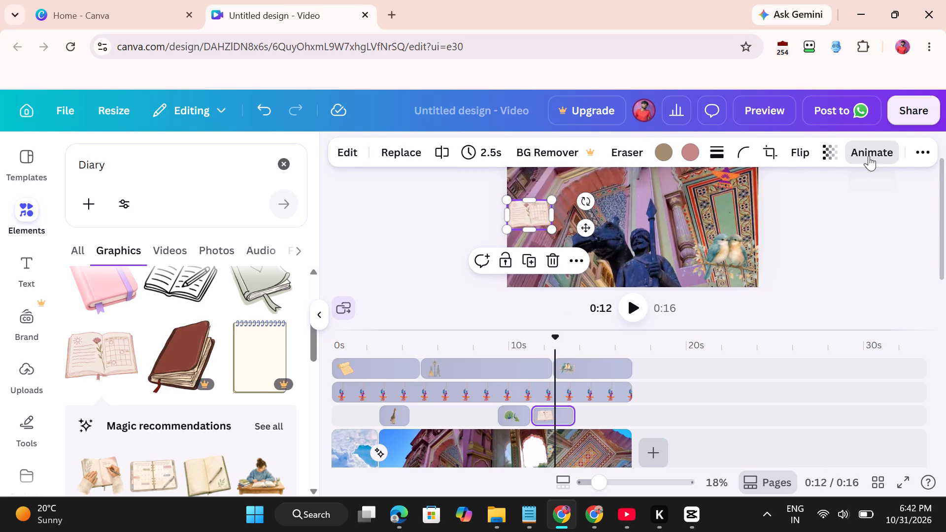
pyautogui.click(153, 248)
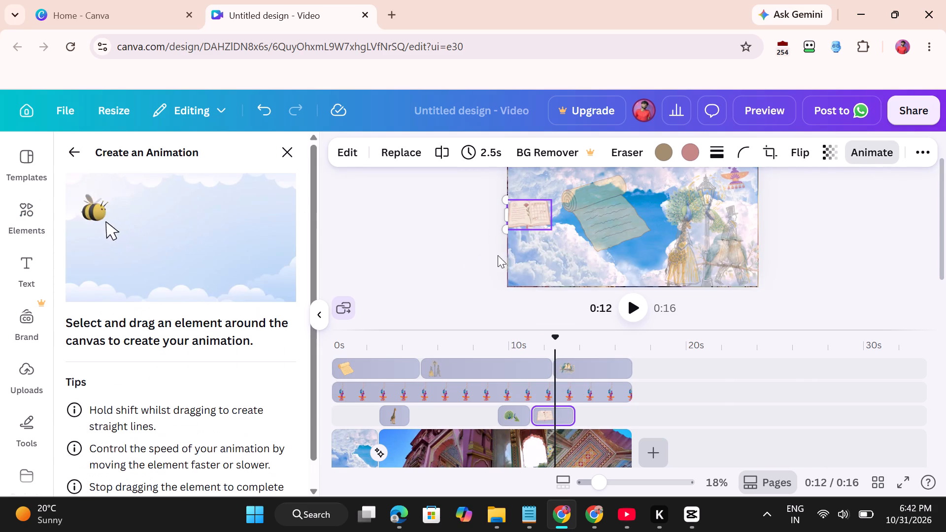
pyautogui.moveTo(528, 219); pyautogui.dragTo(562, 256)
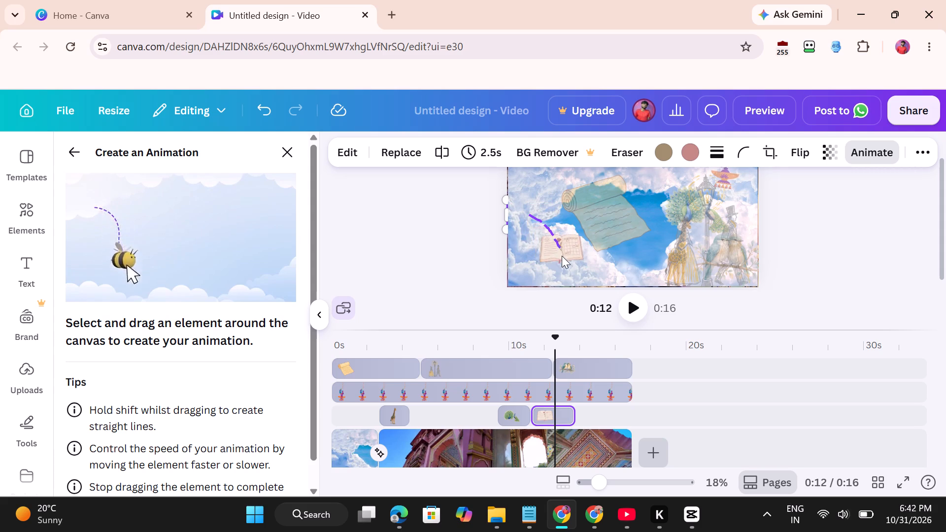
pyautogui.moveTo(562, 256); pyautogui.dragTo(524, 271)
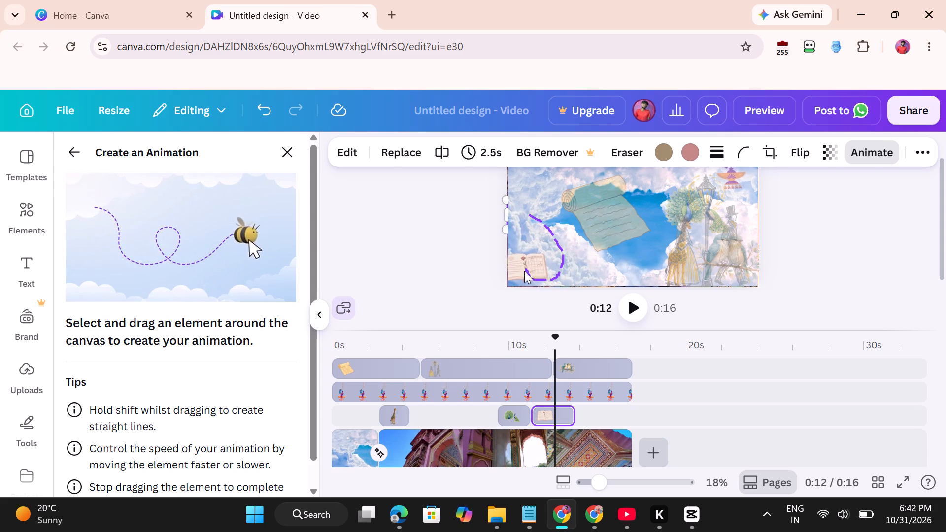
pyautogui.moveTo(524, 271); pyautogui.dragTo(525, 262)
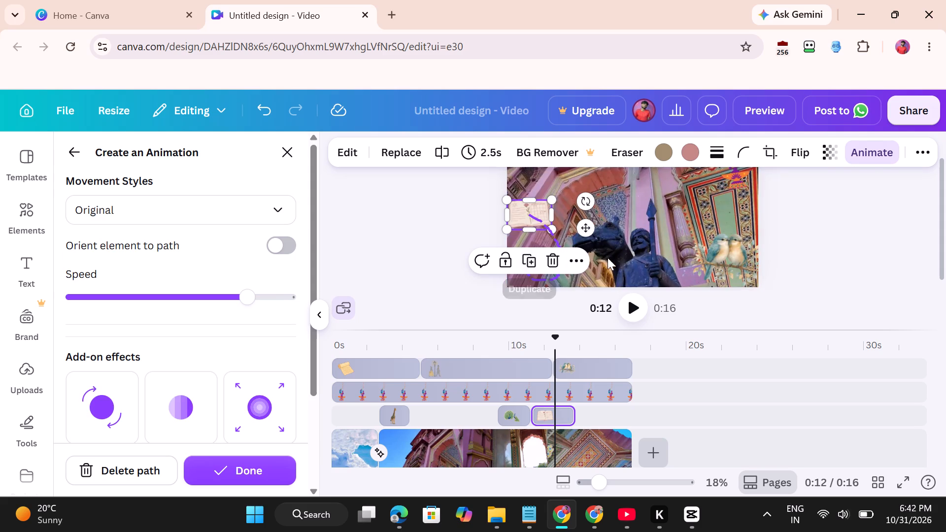
pyautogui.click(238, 465)
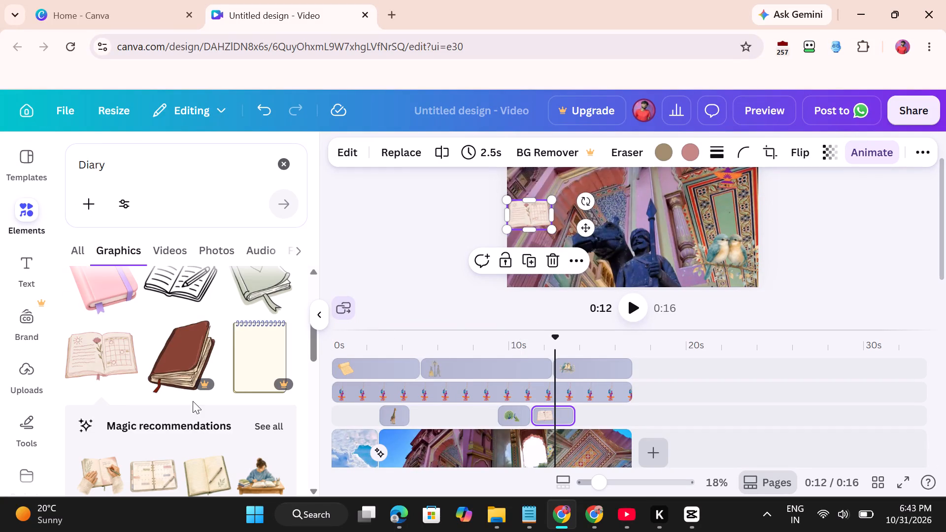
# Browse further "Diary" graphics and the related "Dairy products" results for another overlay illustration.
pyautogui.scroll(-6, 193, 401)
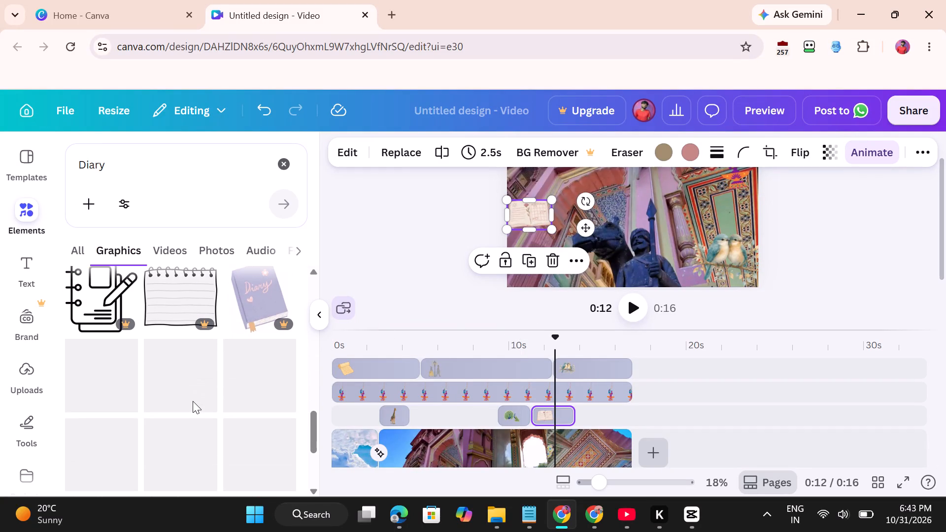
pyautogui.scroll(-3, 193, 401)
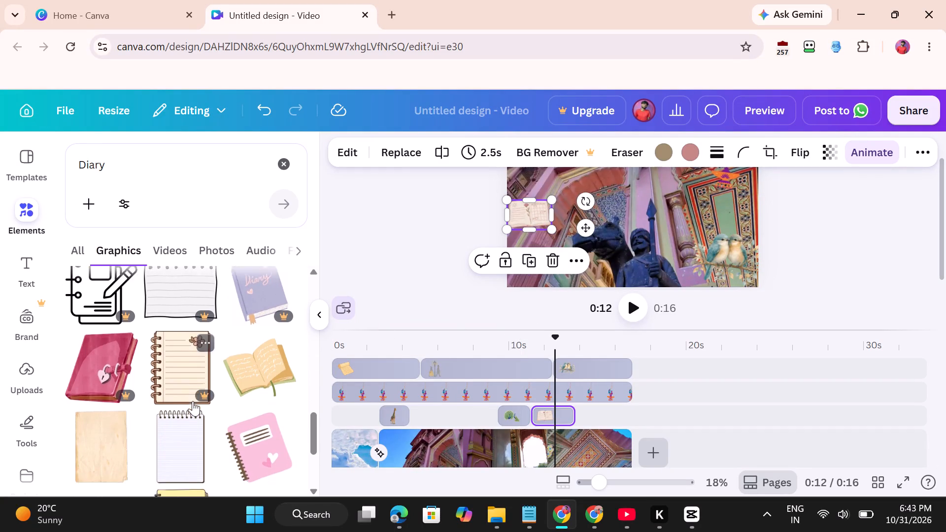
pyautogui.scroll(-5, 193, 401)
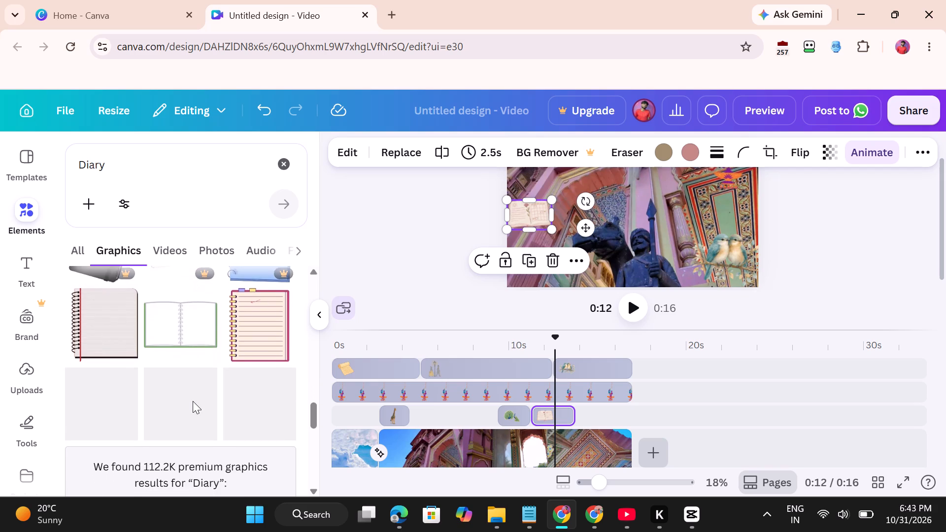
pyautogui.scroll(-9, 193, 401)
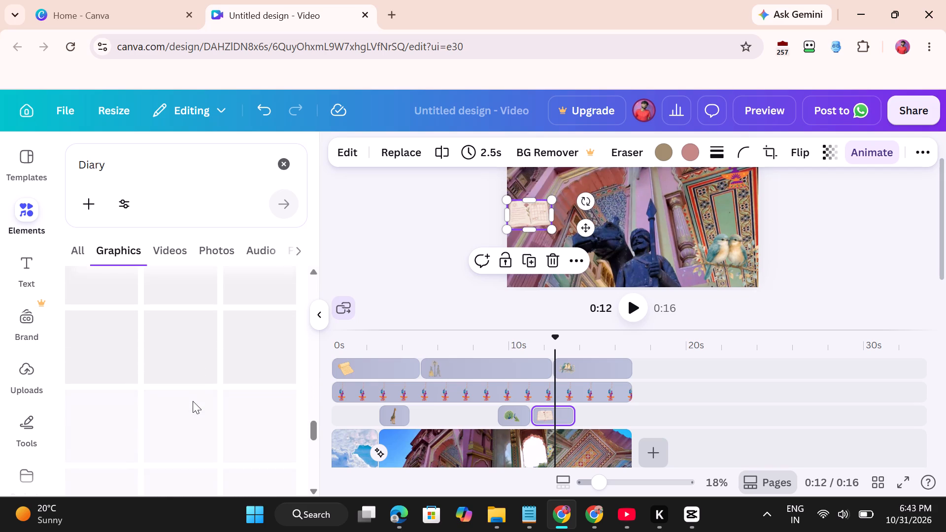
pyautogui.scroll(-2, 193, 401)
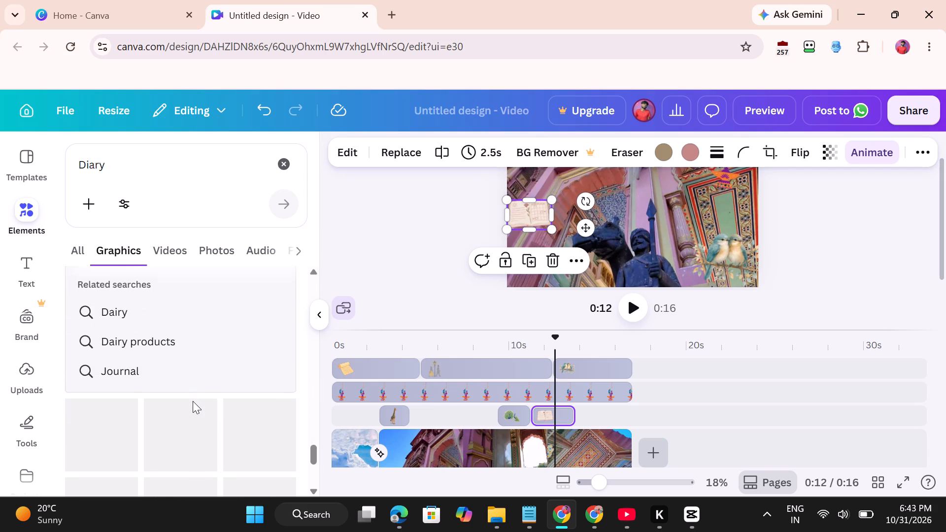
pyautogui.click(166, 370)
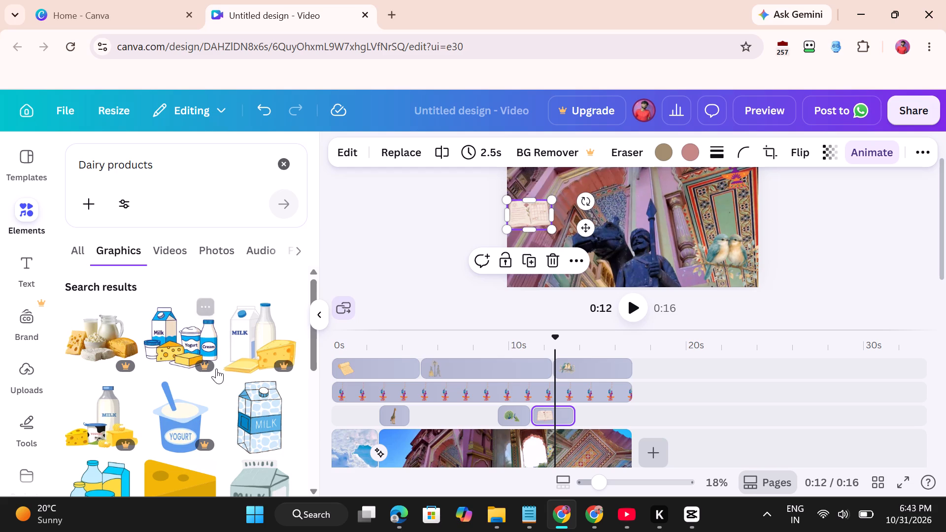
pyautogui.scroll(-7, 216, 368)
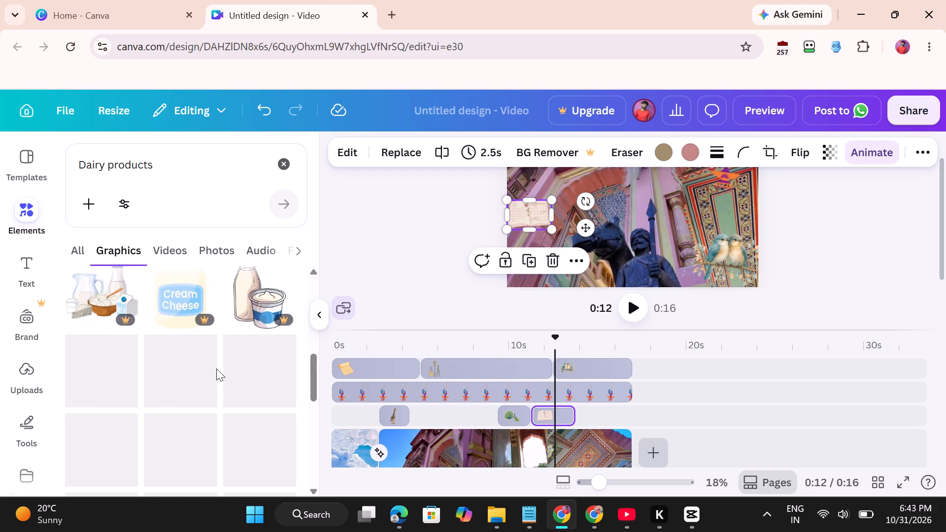
pyautogui.scroll(5, 216, 368)
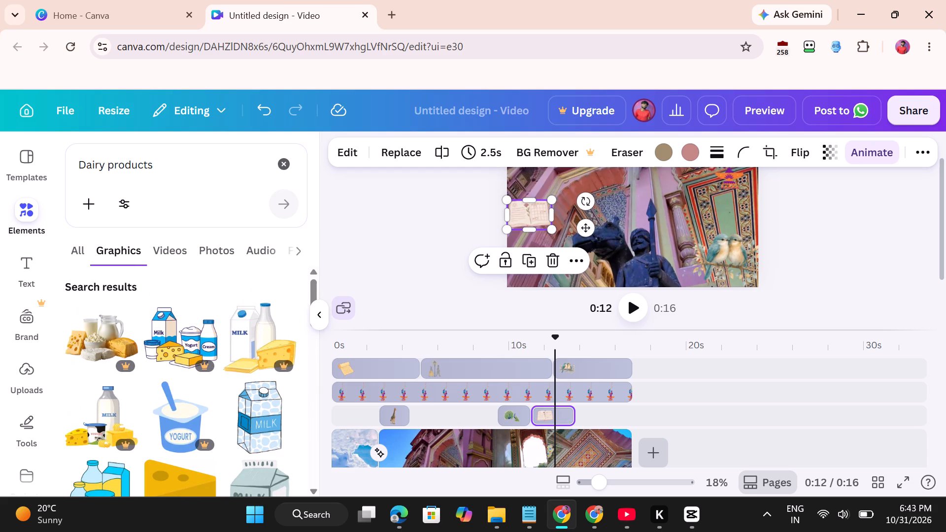
# Replace the current query with an elements search for "girls".
pyautogui.click(284, 163)
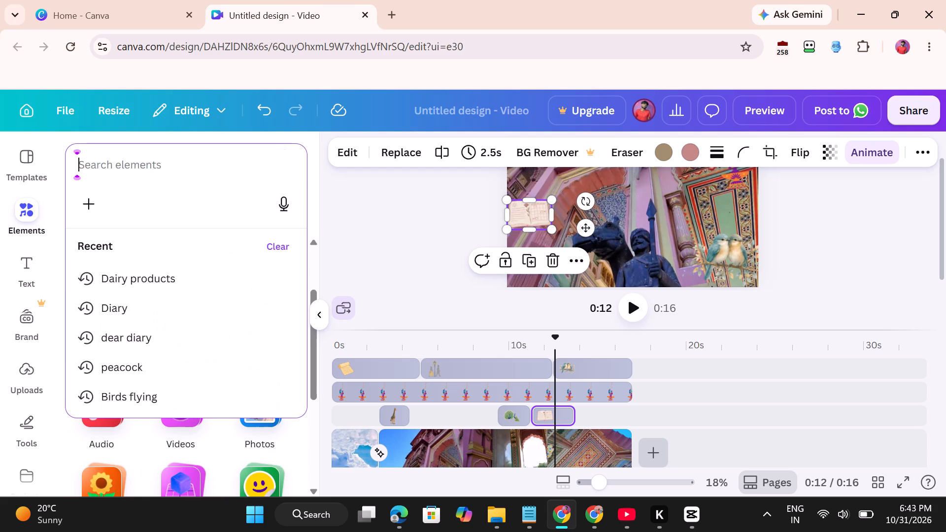
pyautogui.press('g')
pyautogui.write('irls')
pyautogui.press('Return')
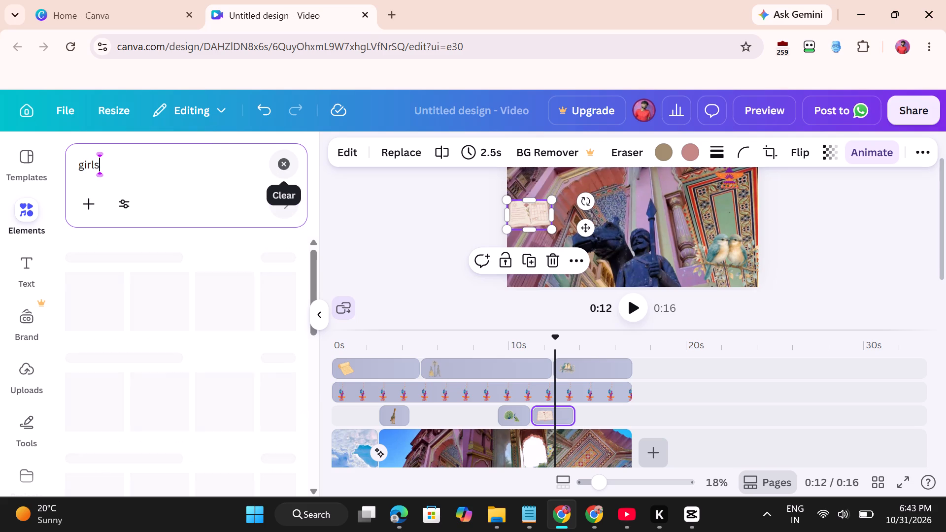
# Browse the "girls" results across graphics, audio, photos, videos, 3D and mockups for a suitable overlay illustration.
pyautogui.hscroll(-2, 157, 339)
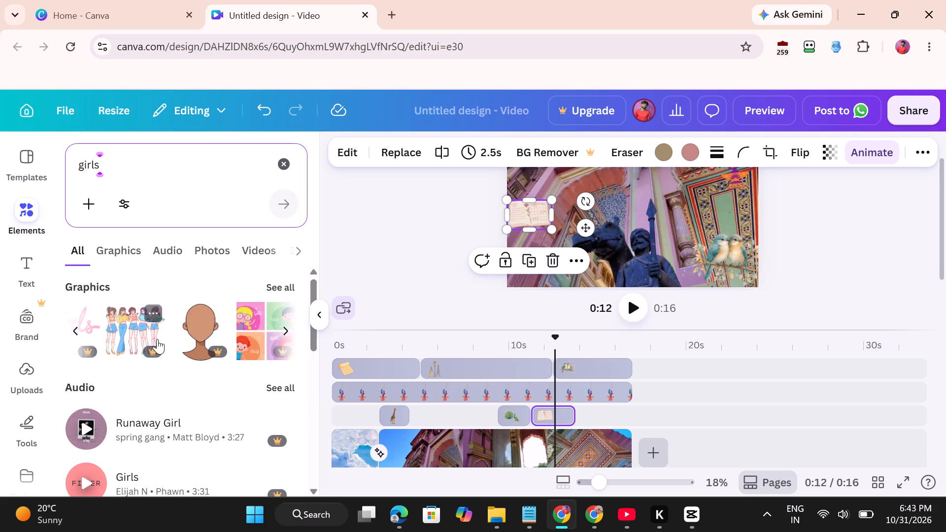
pyautogui.hscroll(-2, 157, 339)
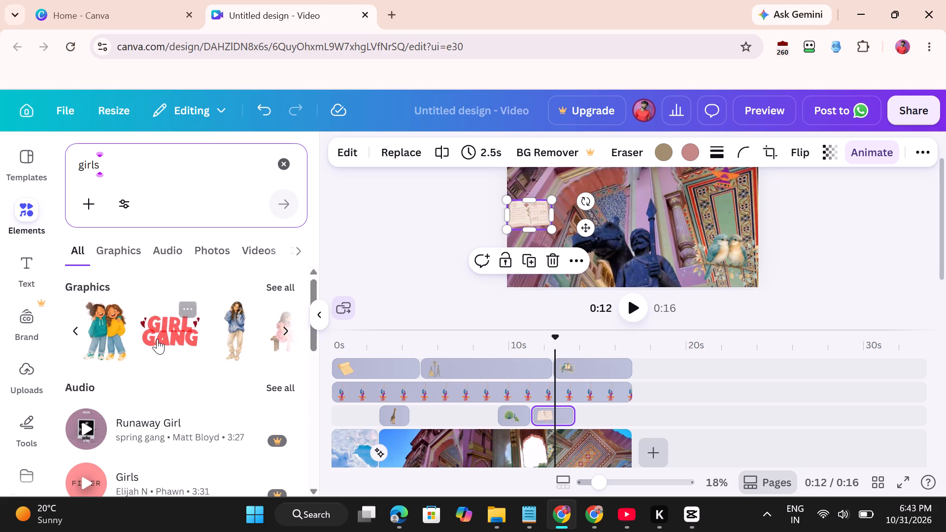
pyautogui.hscroll(-1, 157, 339)
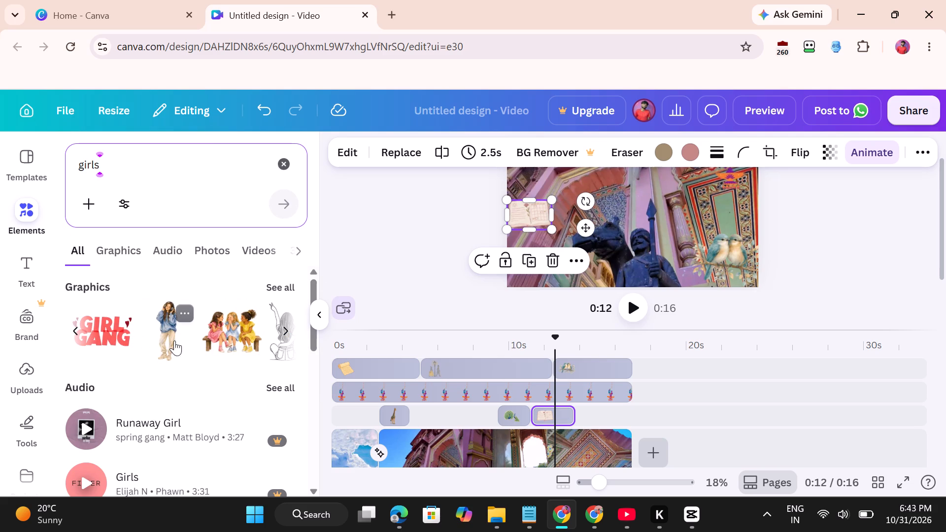
pyautogui.hscroll(-3, 249, 351)
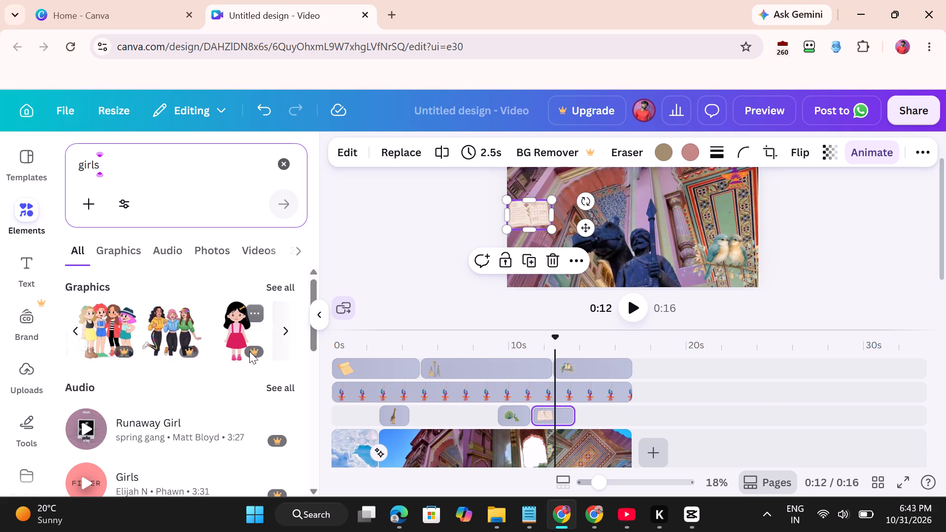
pyautogui.hscroll(-4, 249, 351)
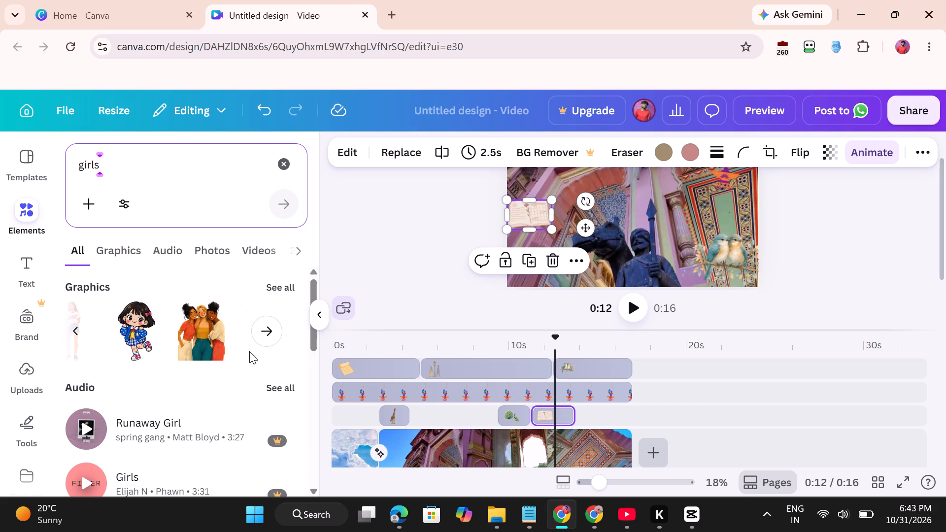
pyautogui.hscroll(-1, 249, 351)
pyautogui.scroll(-4, 219, 382)
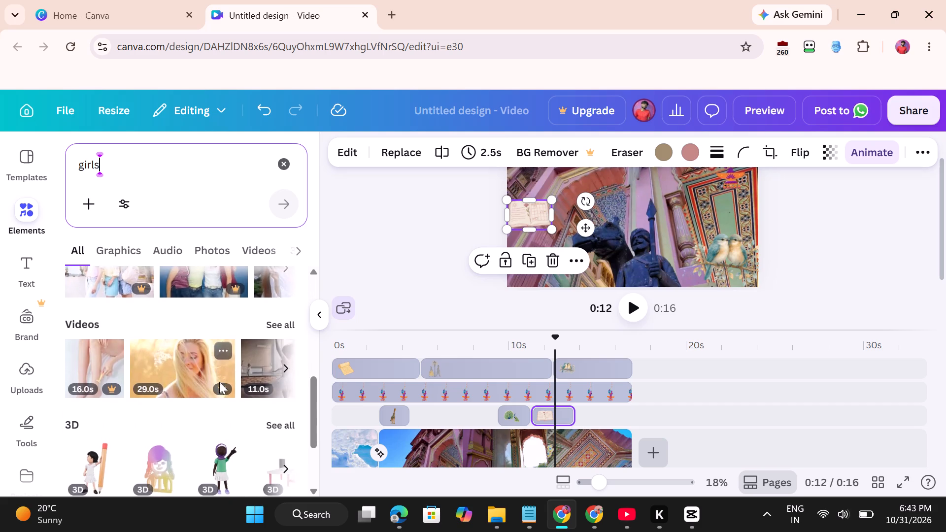
pyautogui.scroll(-2, 219, 382)
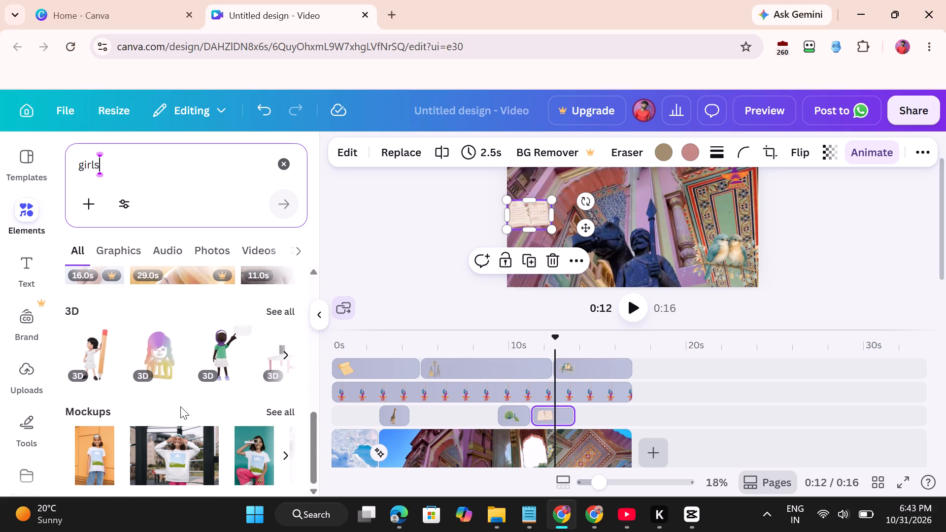
pyautogui.scroll(-1, 180, 406)
pyautogui.scroll(3, 180, 406)
pyautogui.hscroll(-2, 204, 473)
pyautogui.scroll(3, 208, 372)
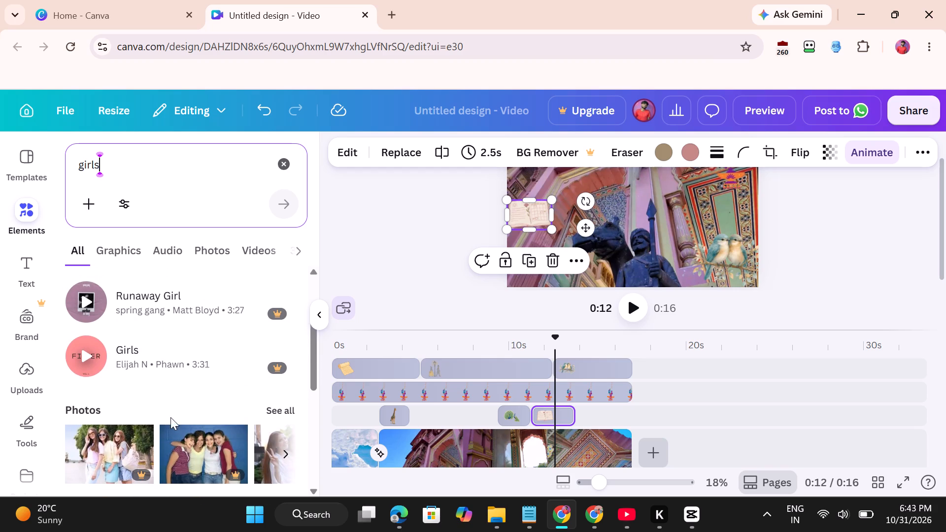
pyautogui.hscroll(-2, 184, 438)
pyautogui.scroll(2, 195, 395)
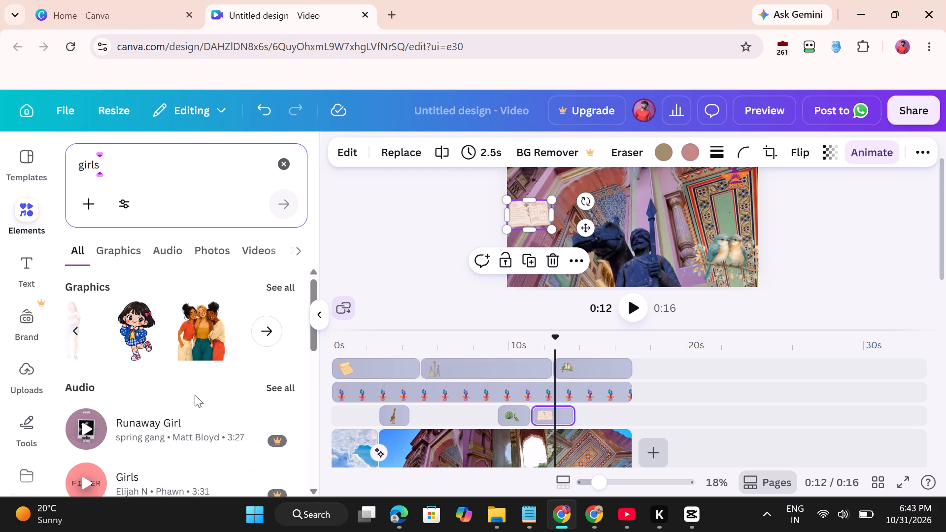
# Add the graphic of three girls sitting on a bench to the timeline, starting where the giraffe clip ends.
pyautogui.hscroll(4, 167, 346)
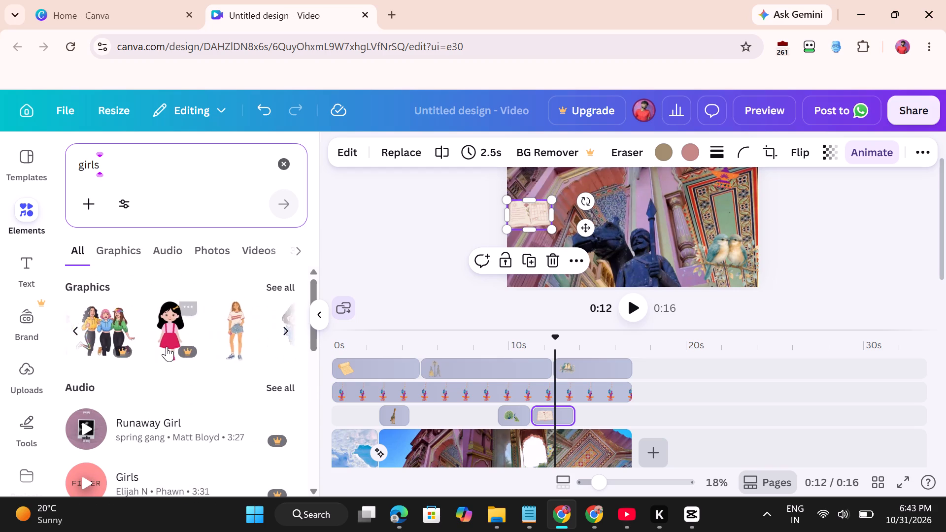
pyautogui.hscroll(3, 167, 346)
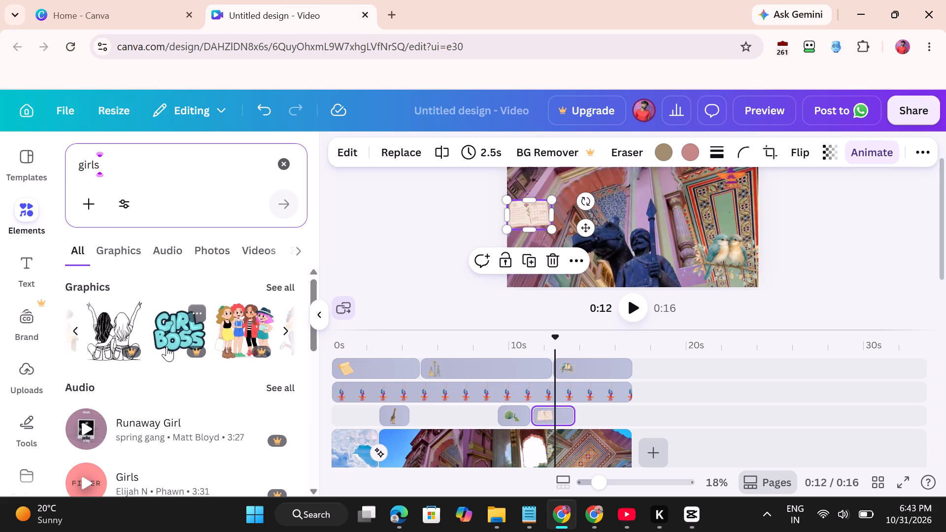
pyautogui.hscroll(2, 167, 346)
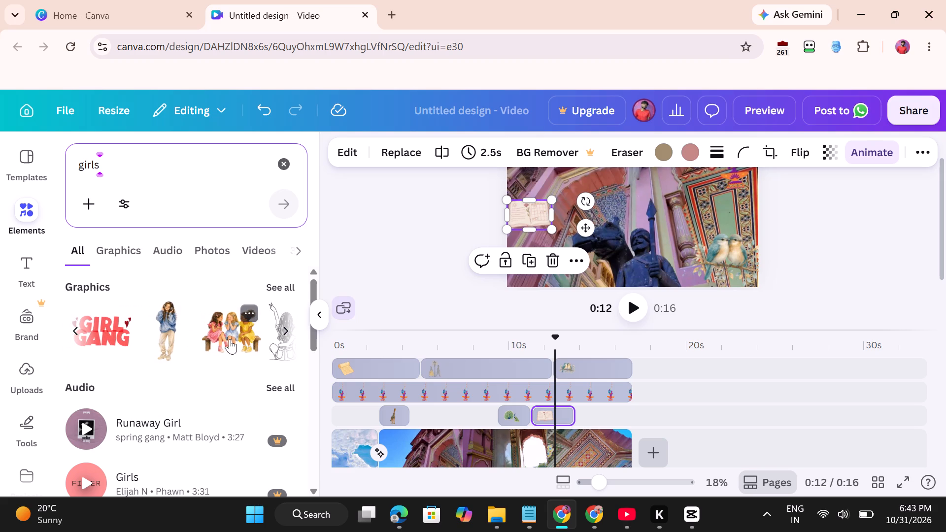
pyautogui.moveTo(230, 339); pyautogui.dragTo(456, 411)
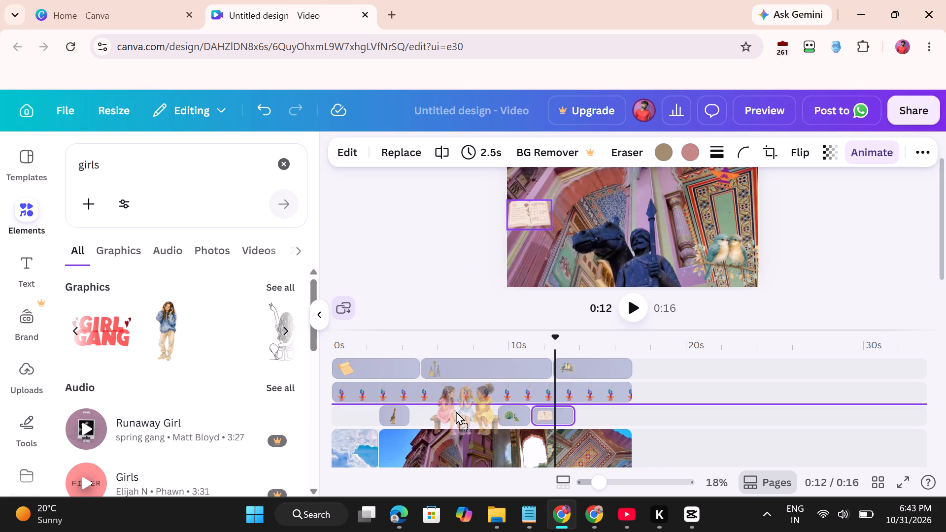
pyautogui.moveTo(456, 411); pyautogui.dragTo(440, 417)
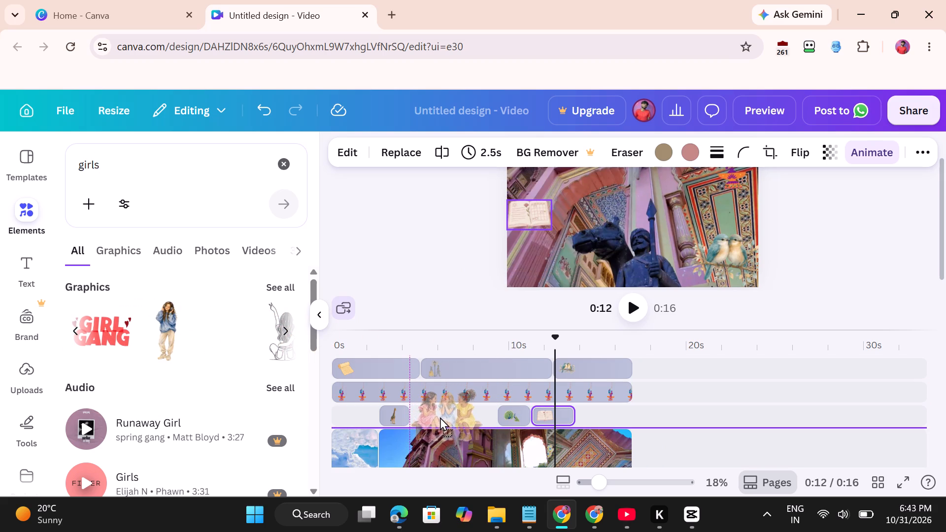
pyautogui.moveTo(440, 417); pyautogui.dragTo(455, 410)
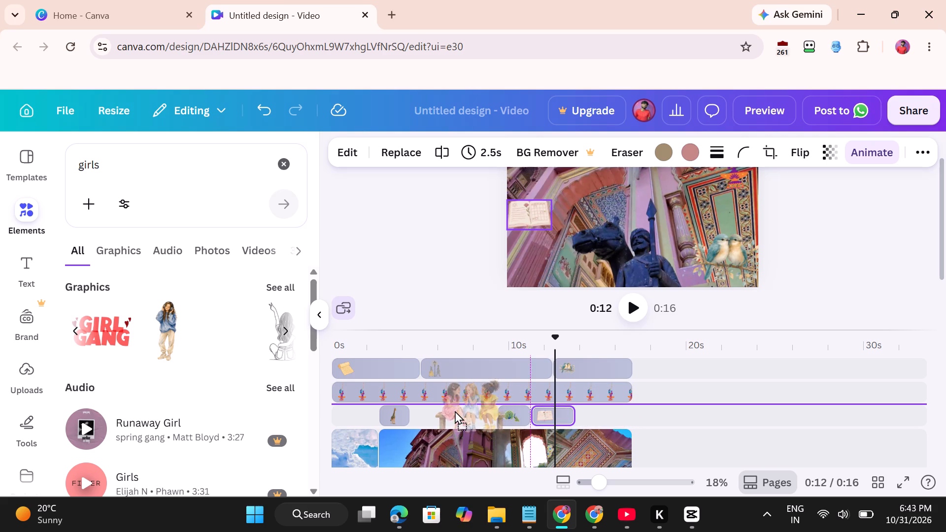
pyautogui.moveTo(455, 410); pyautogui.dragTo(435, 414)
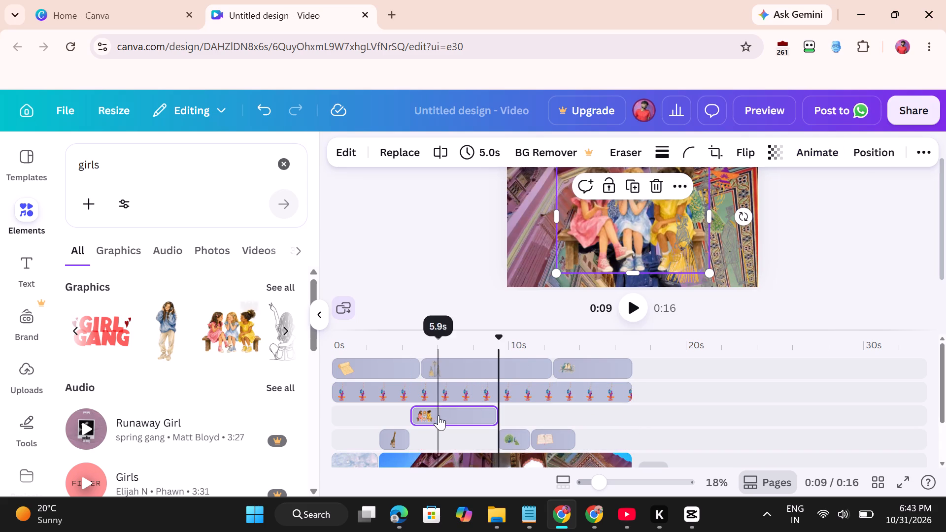
# Trim the three girls clip's duration to 2.0 seconds.
pyautogui.moveTo(495, 412); pyautogui.dragTo(444, 417)
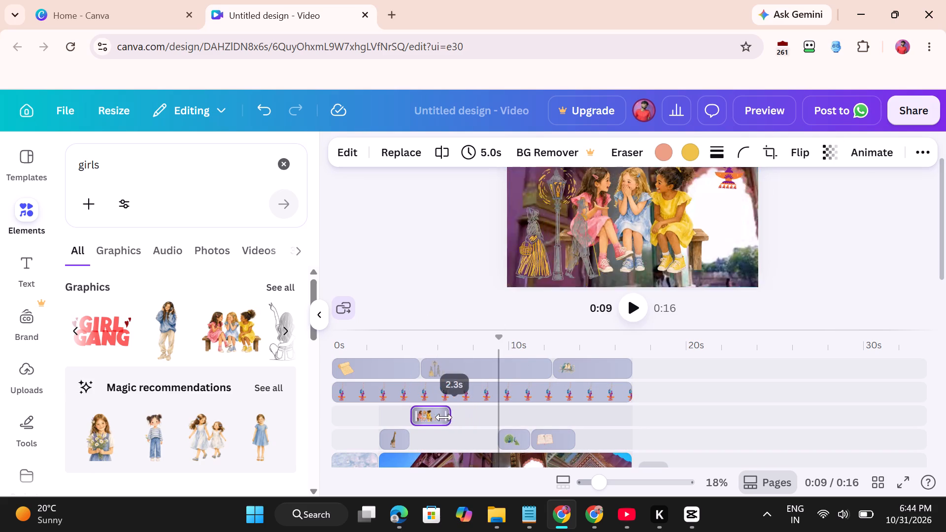
pyautogui.moveTo(444, 417); pyautogui.dragTo(442, 420)
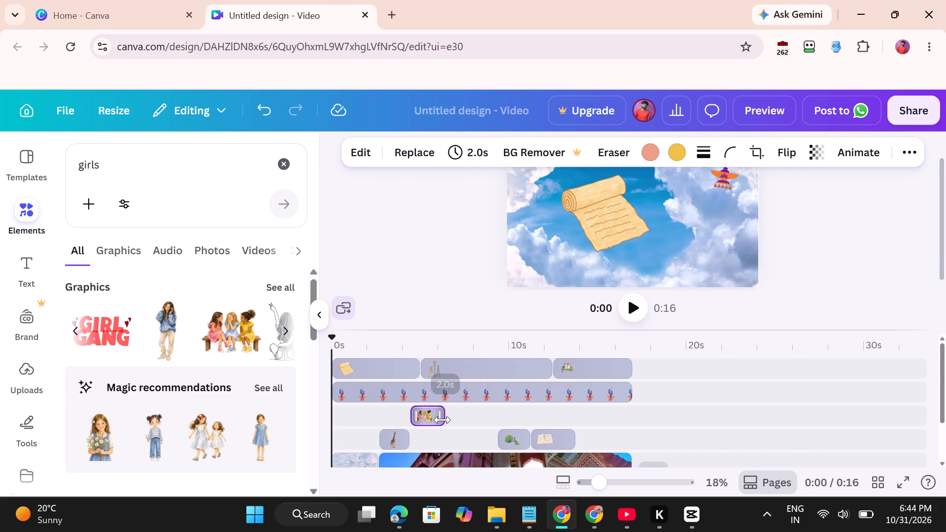
# Shrink the three girls graphic to about half its size and place it against the picture's left edge, in the upper part.
pyautogui.click(432, 351)
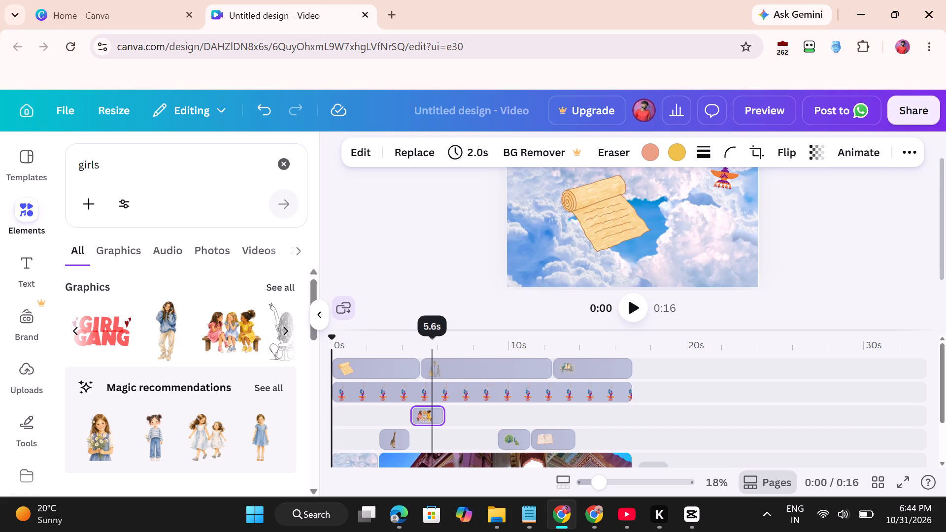
pyautogui.click(628, 237)
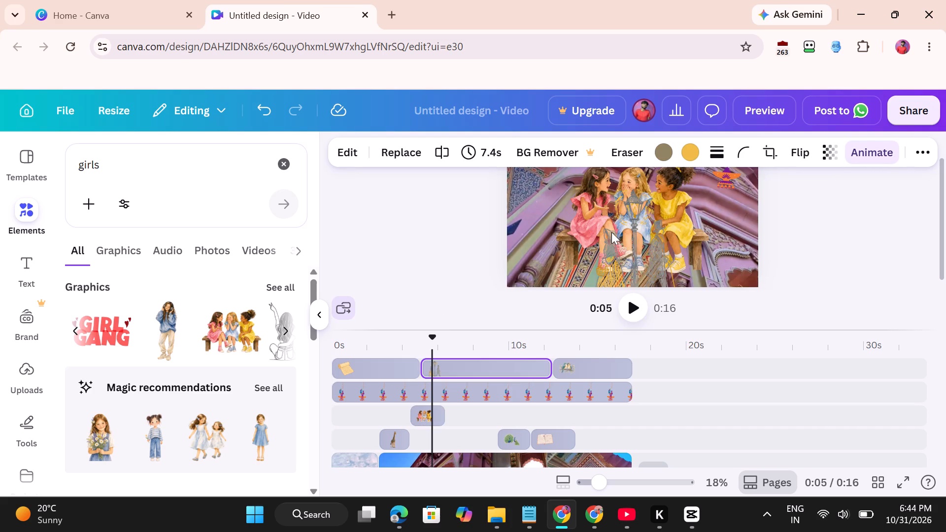
pyautogui.click(592, 217)
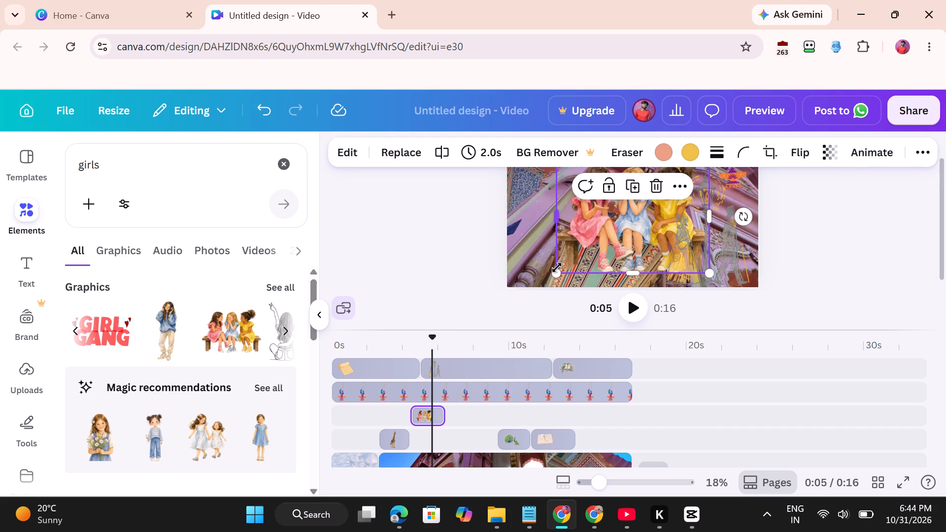
pyautogui.moveTo(557, 275); pyautogui.dragTo(626, 220)
pyautogui.moveTo(660, 191); pyautogui.dragTo(551, 189)
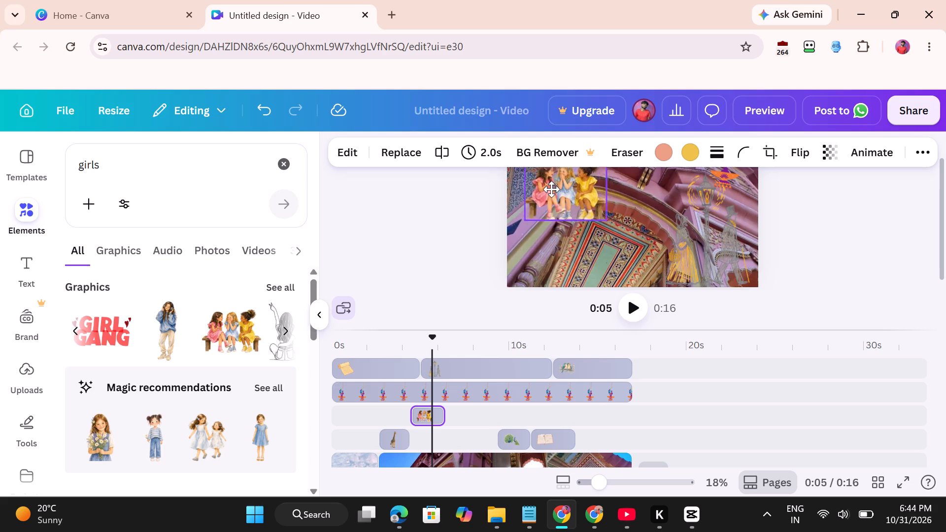
pyautogui.moveTo(551, 189); pyautogui.dragTo(536, 179)
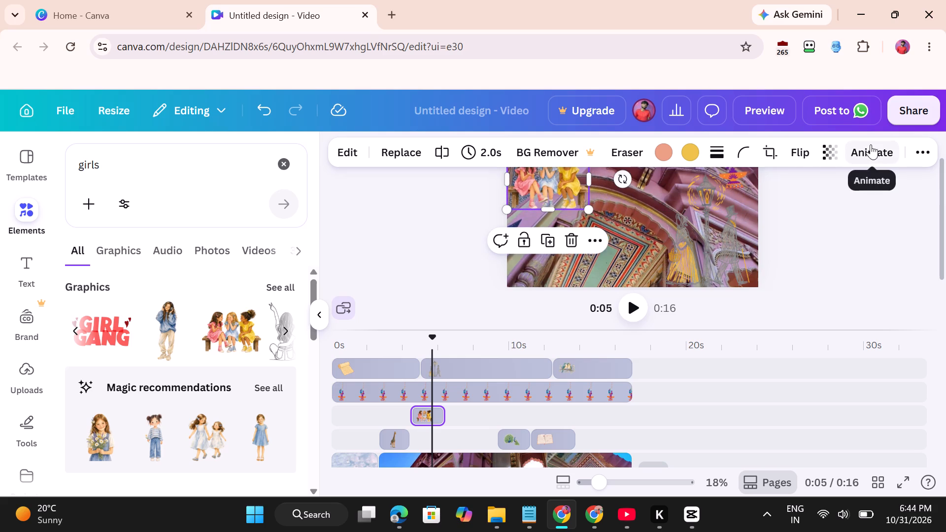
# Create a custom motion path for the three girls, running from upper left across to the right side, looping up and back to the lower-left corner.
pyautogui.click(871, 144)
pyautogui.click(155, 269)
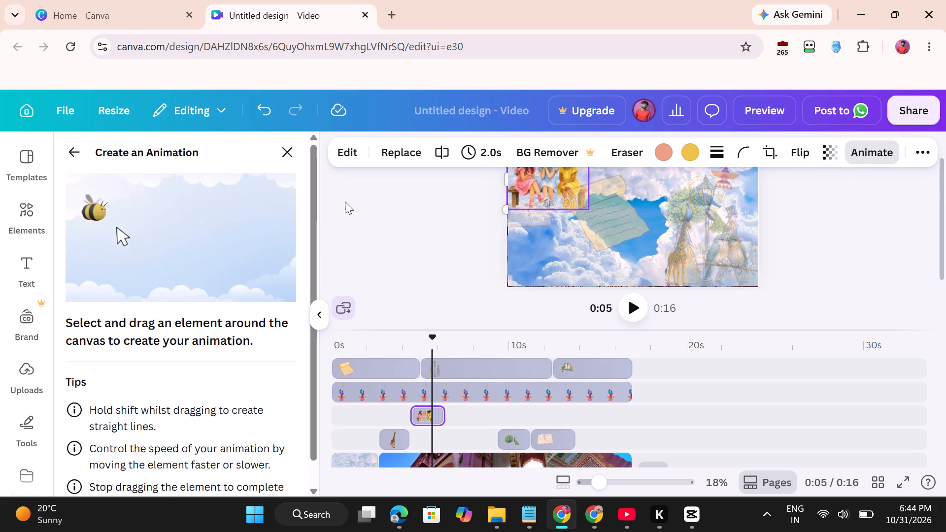
pyautogui.moveTo(530, 182); pyautogui.dragTo(726, 212)
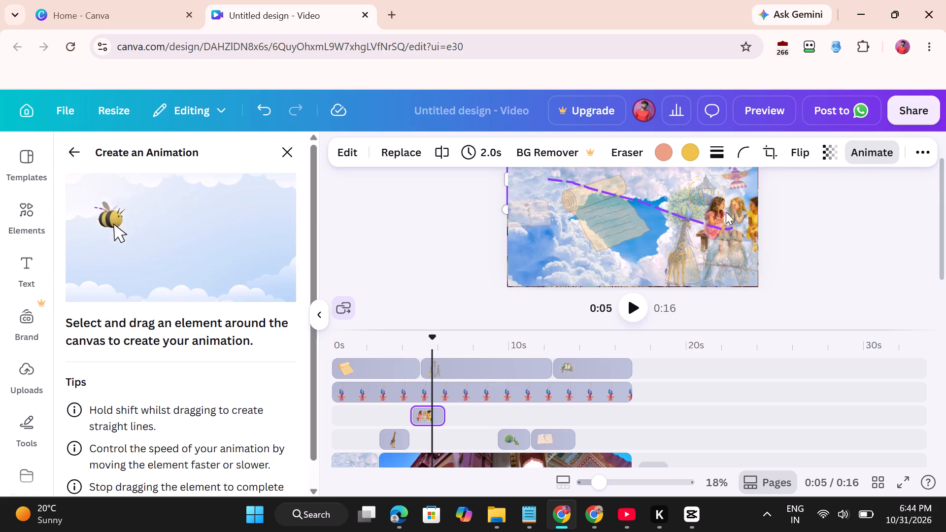
pyautogui.moveTo(726, 212); pyautogui.dragTo(512, 310)
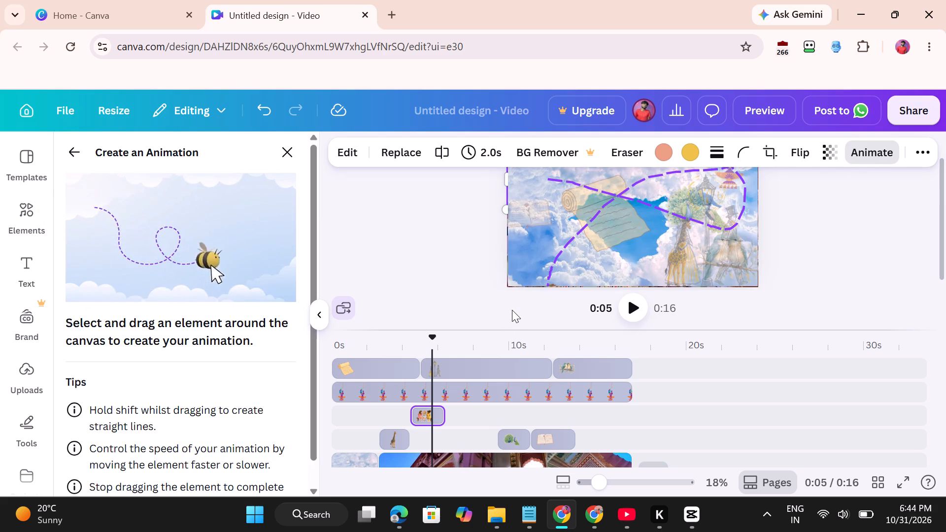
pyautogui.moveTo(512, 310); pyautogui.dragTo(544, 269)
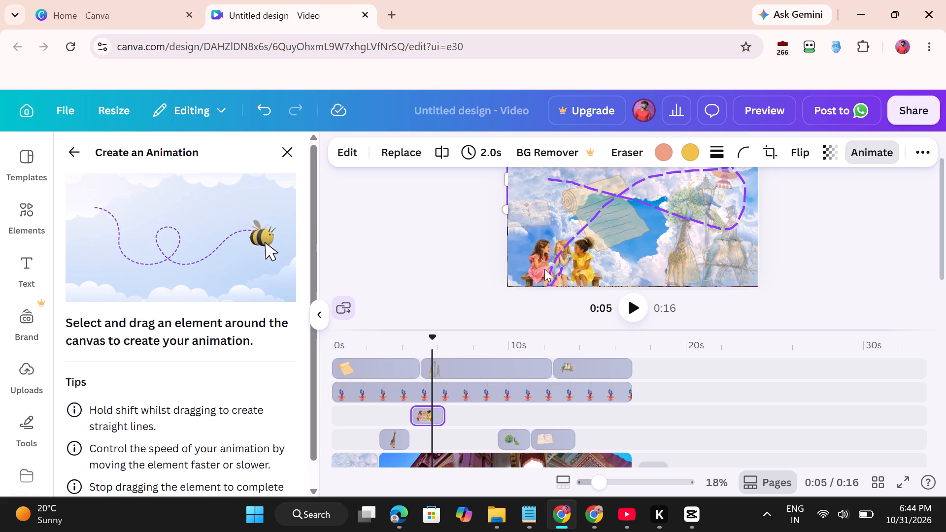
pyautogui.moveTo(544, 269); pyautogui.dragTo(544, 267)
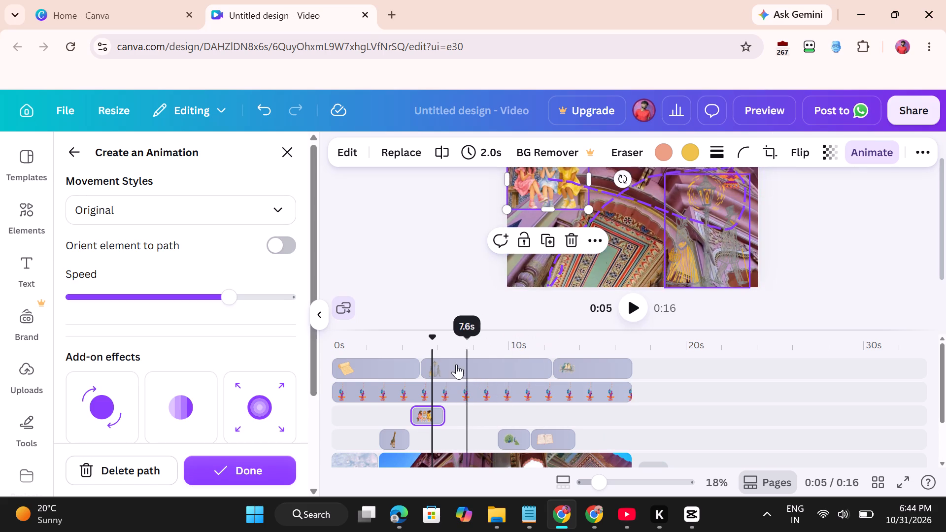
pyautogui.click(234, 466)
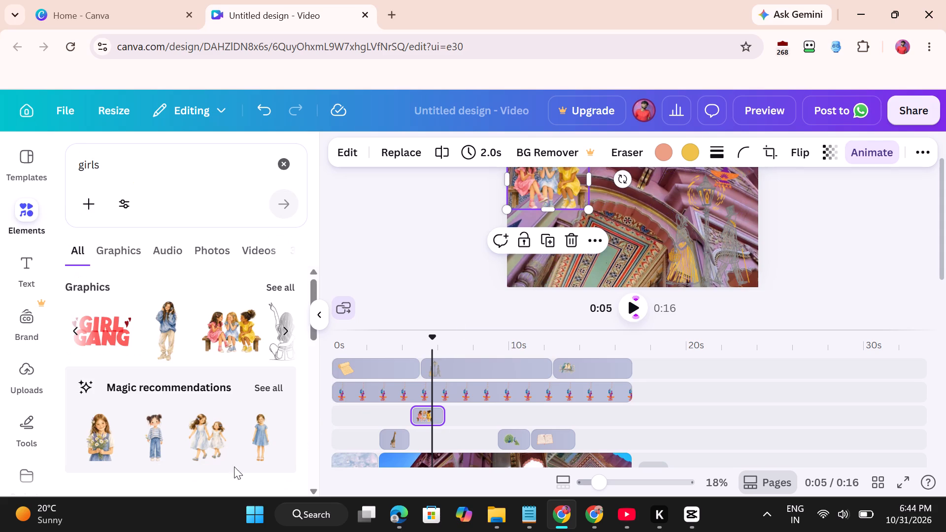
# Browse the "girls" results again, including the magic recommendations and 3D items, for another overlay illustration.
pyautogui.scroll(-3, 185, 323)
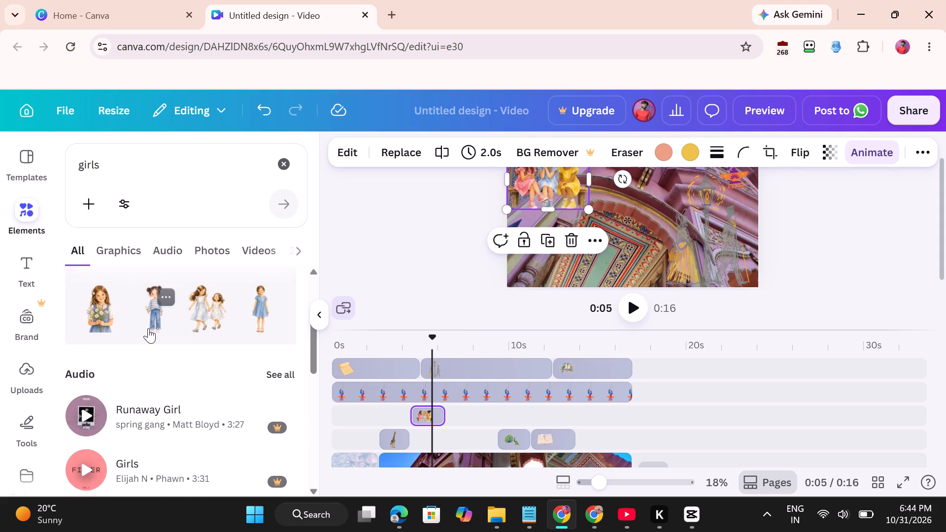
pyautogui.scroll(1, 148, 328)
pyautogui.hscroll(-1, 225, 339)
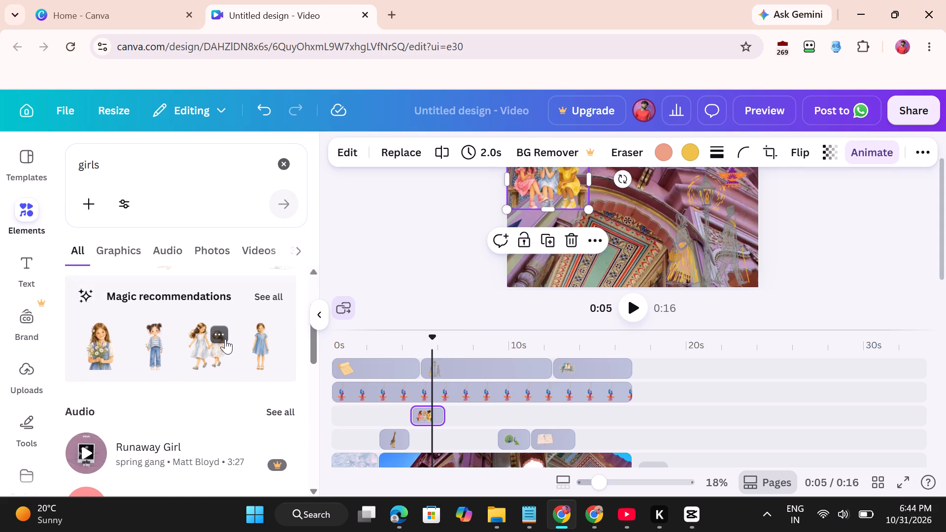
pyautogui.hscroll(-1, 225, 339)
pyautogui.scroll(-3, 228, 339)
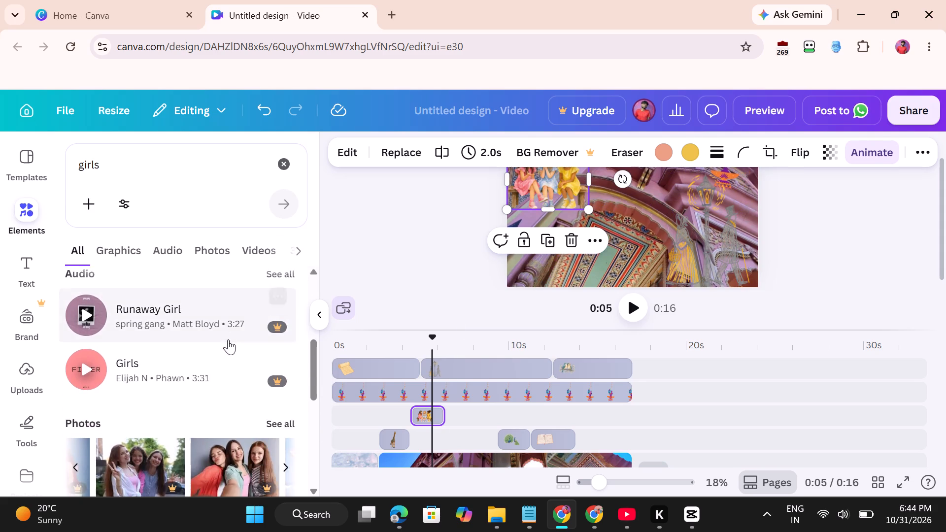
pyautogui.scroll(-6, 228, 339)
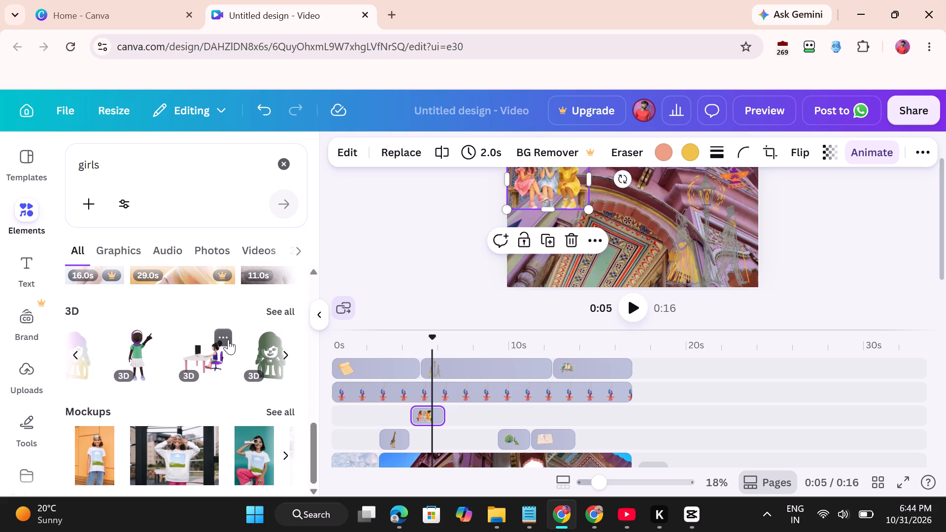
pyautogui.scroll(5, 228, 339)
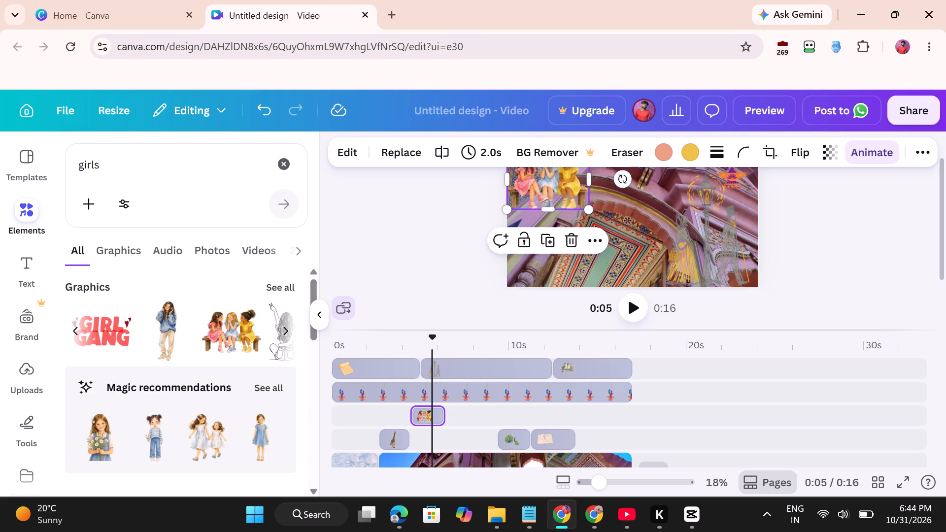
# Search the elements for "blue flowers" and add the blue flower garland photo to the three girls' timeline row, starting at about 12 s.
pyautogui.click(124, 168)
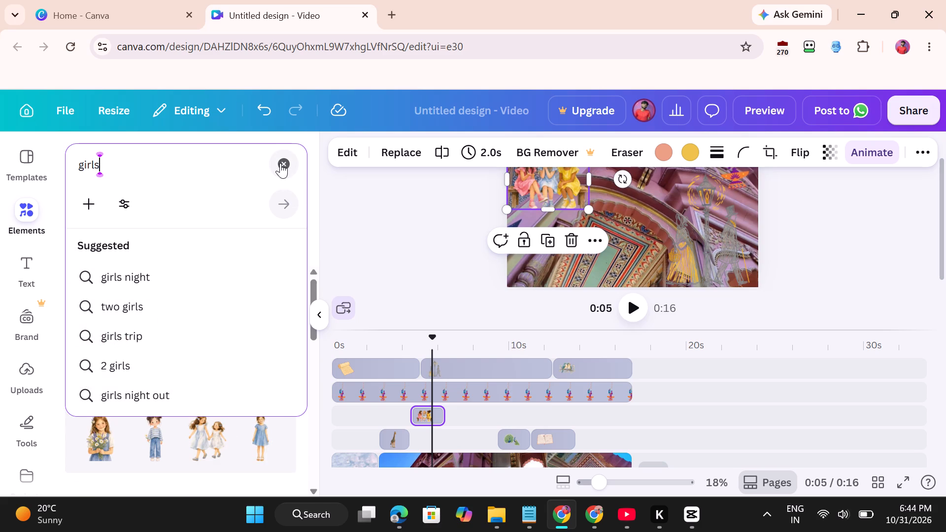
pyautogui.click(288, 165)
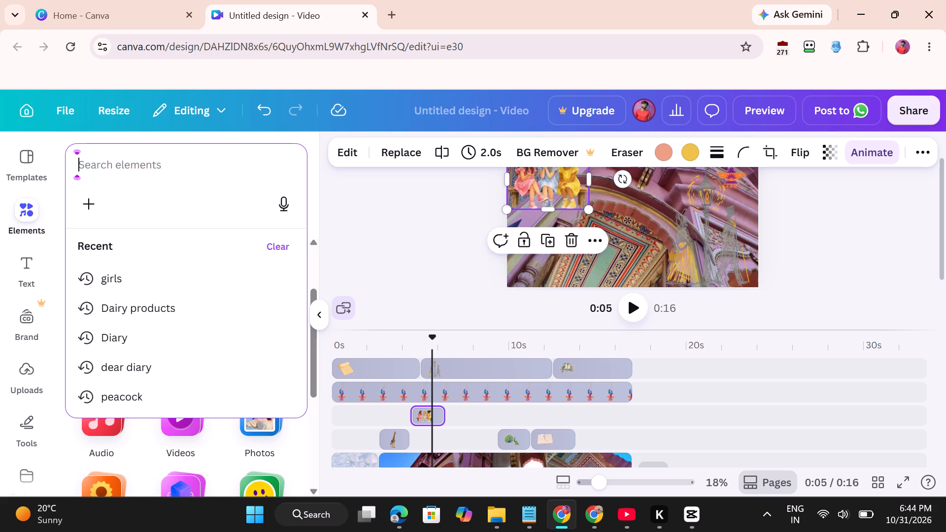
pyautogui.write('flowers')
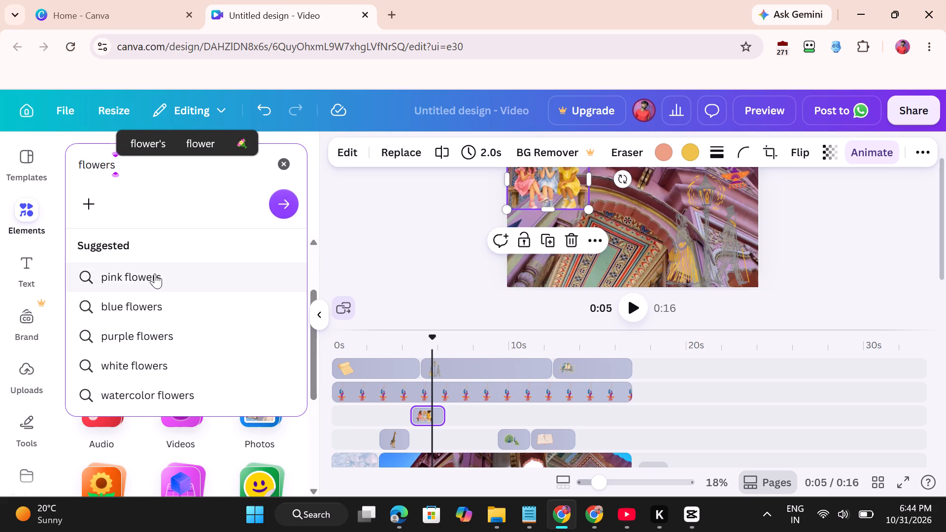
pyautogui.click(136, 313)
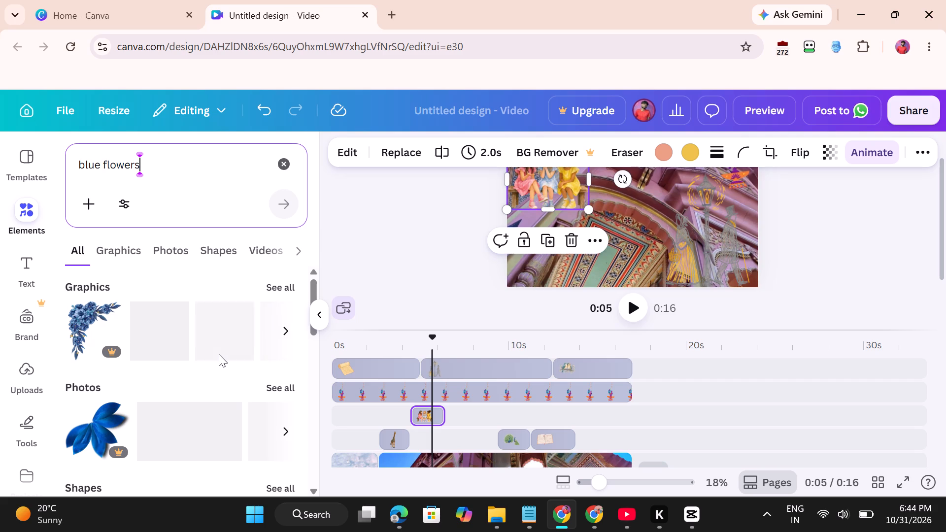
pyautogui.scroll(-3, 217, 392)
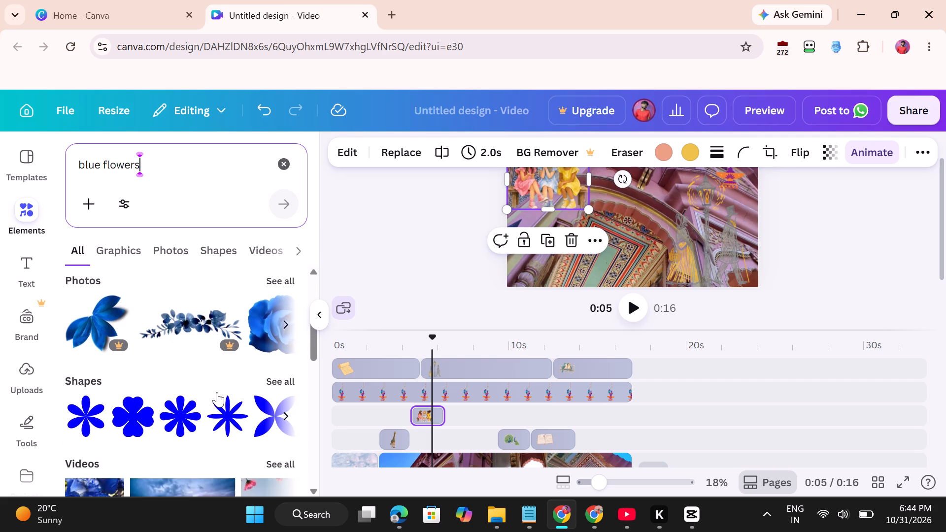
pyautogui.scroll(1, 170, 389)
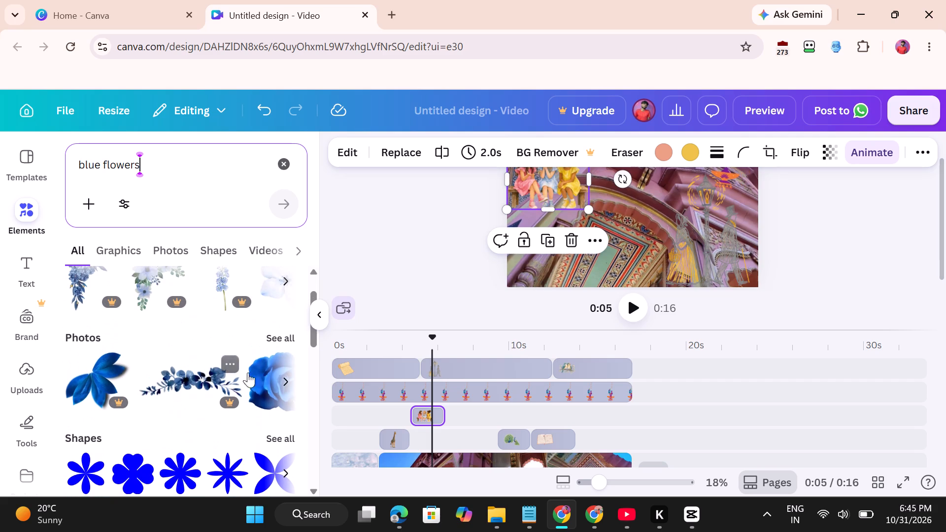
pyautogui.hscroll(-4, 247, 376)
pyautogui.hscroll(2, 247, 376)
pyautogui.moveTo(156, 384); pyautogui.dragTo(622, 432)
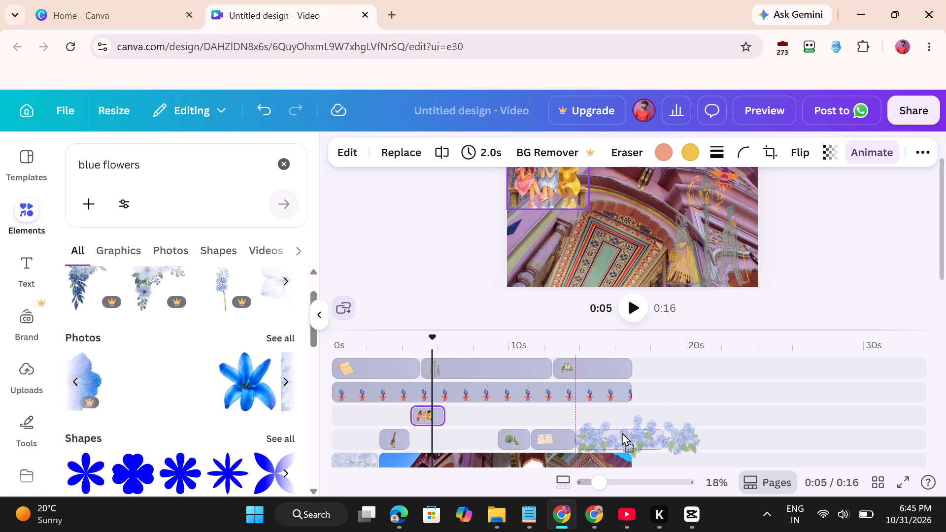
pyautogui.moveTo(622, 432); pyautogui.dragTo(590, 417)
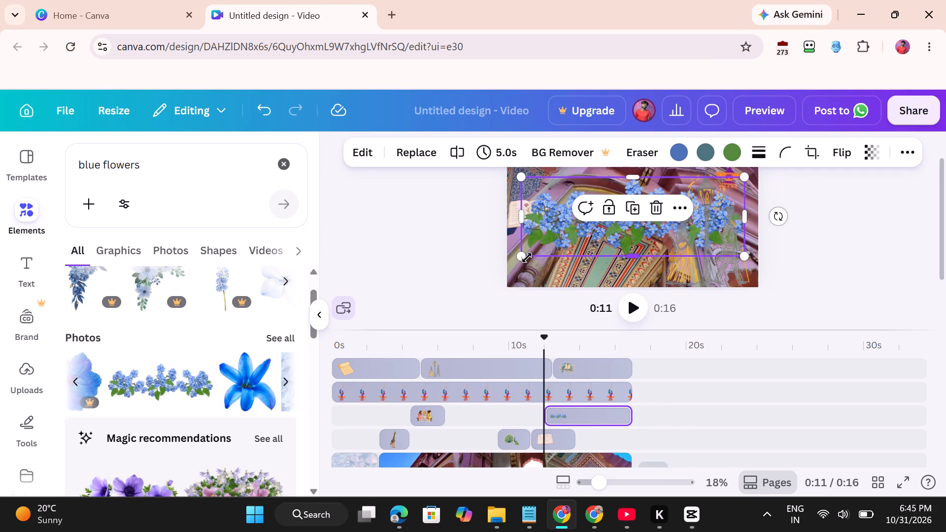
# Shrink the blue flower garland to about 40% of its size and place it in the picture's lower-left corner.
pyautogui.moveTo(526, 258); pyautogui.dragTo(668, 227)
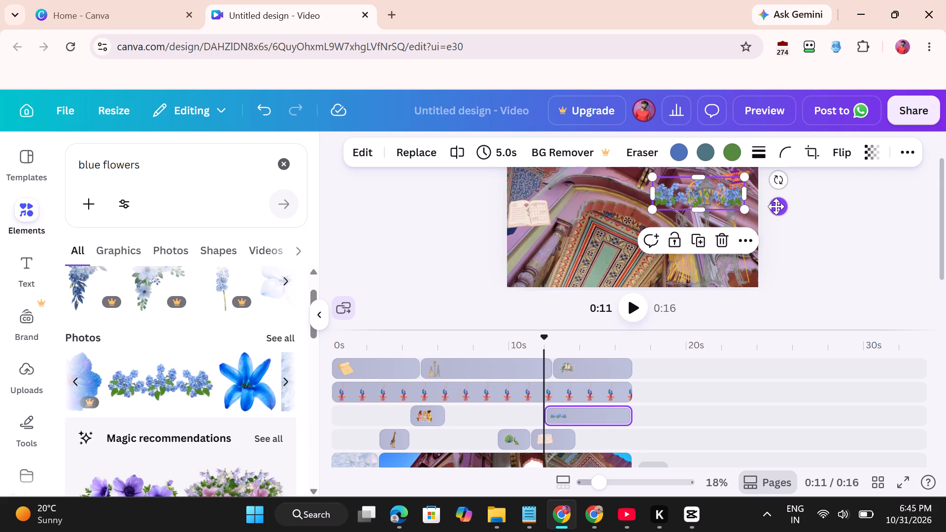
pyautogui.moveTo(776, 205); pyautogui.dragTo(647, 197)
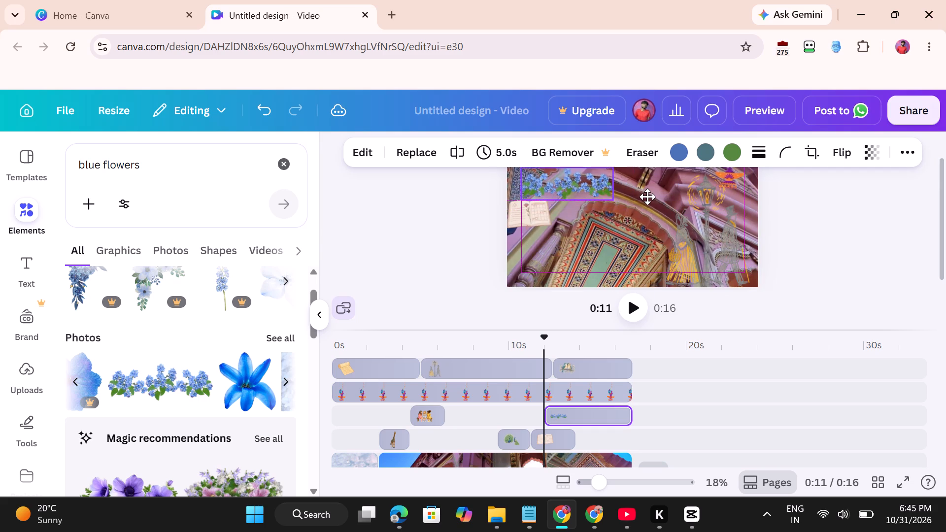
pyautogui.moveTo(647, 197); pyautogui.dragTo(692, 282)
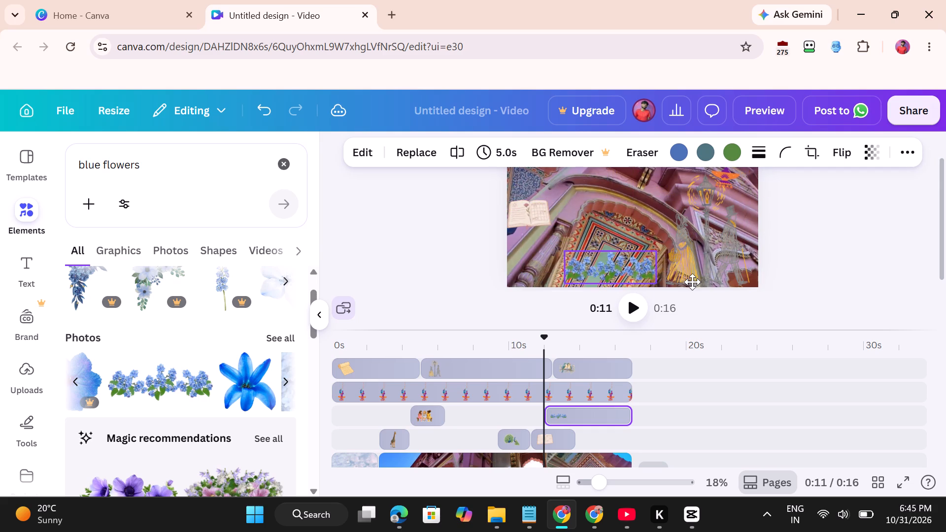
pyautogui.moveTo(692, 282); pyautogui.dragTo(697, 282)
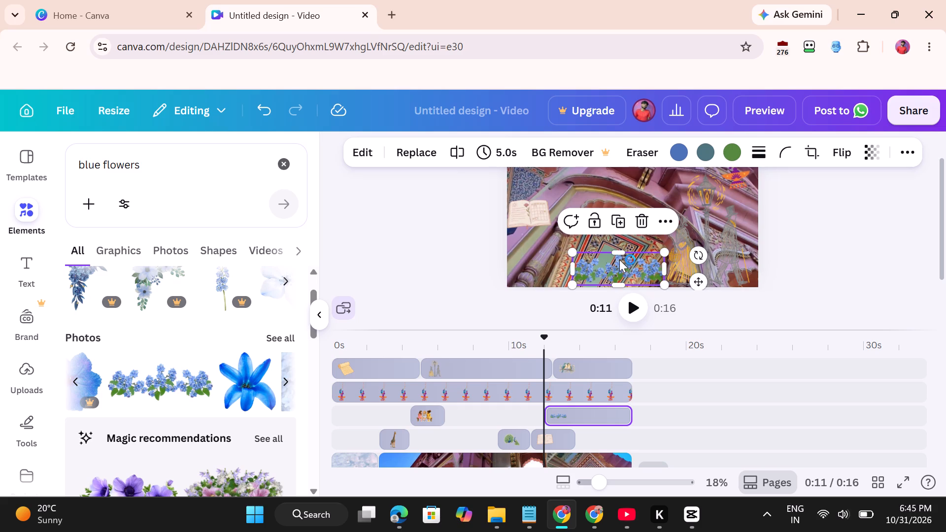
pyautogui.moveTo(694, 279); pyautogui.dragTo(683, 279)
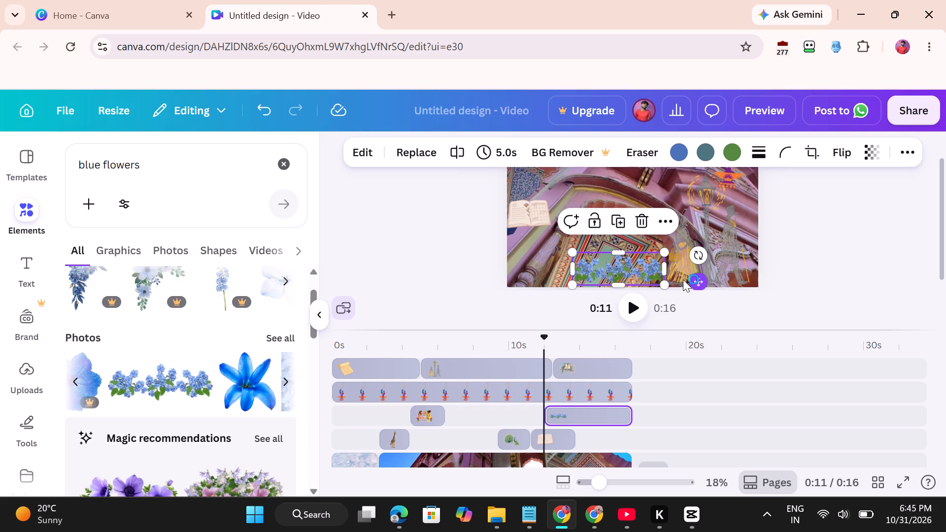
pyautogui.moveTo(683, 279); pyautogui.dragTo(627, 280)
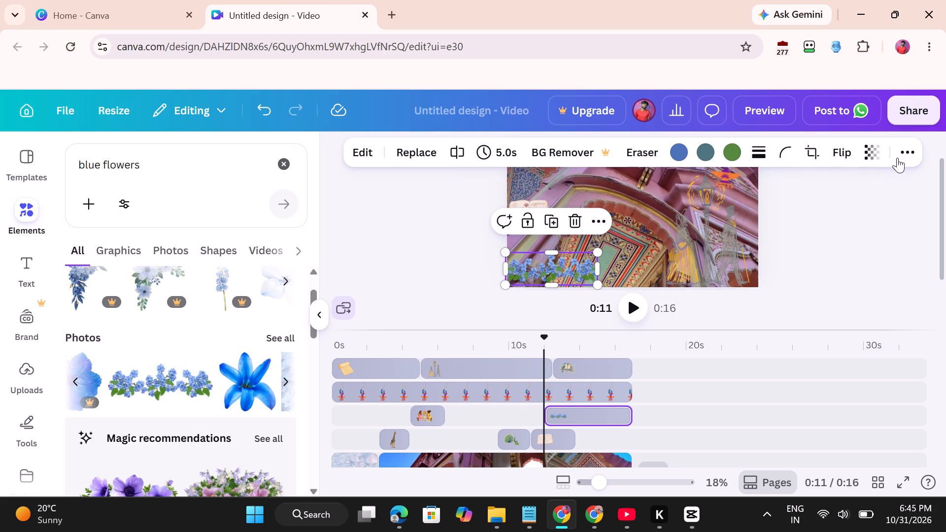
# Create a custom motion path for the garland, running along the bottom, up the right side, looping around the picture and back to the lower-left corner.
pyautogui.click(899, 155)
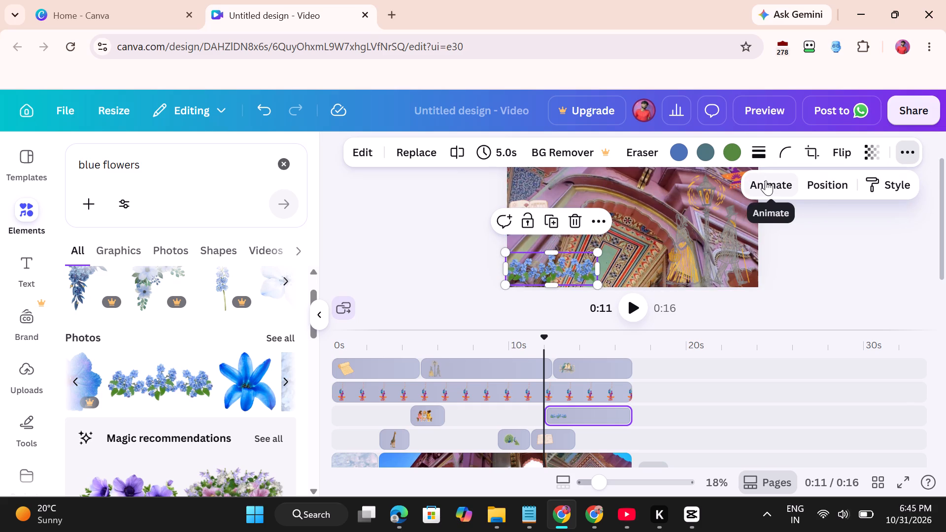
pyautogui.click(766, 180)
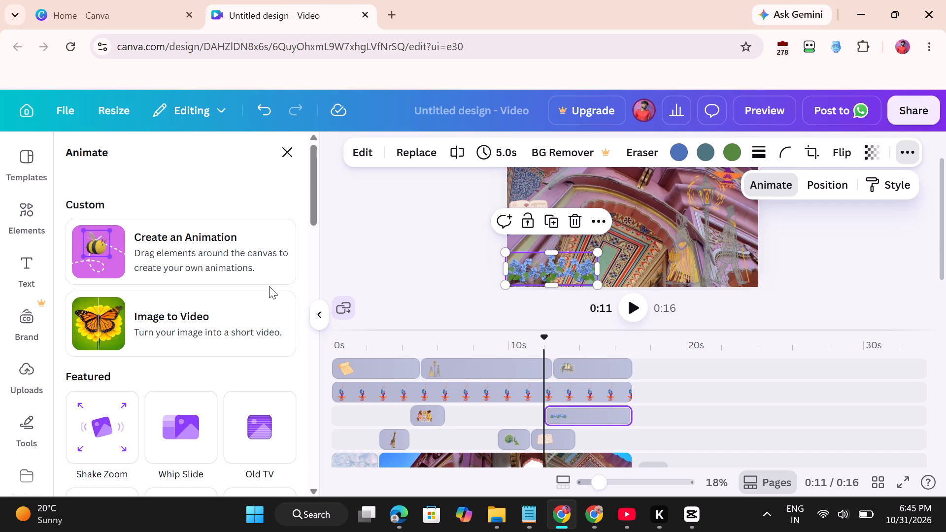
pyautogui.click(191, 253)
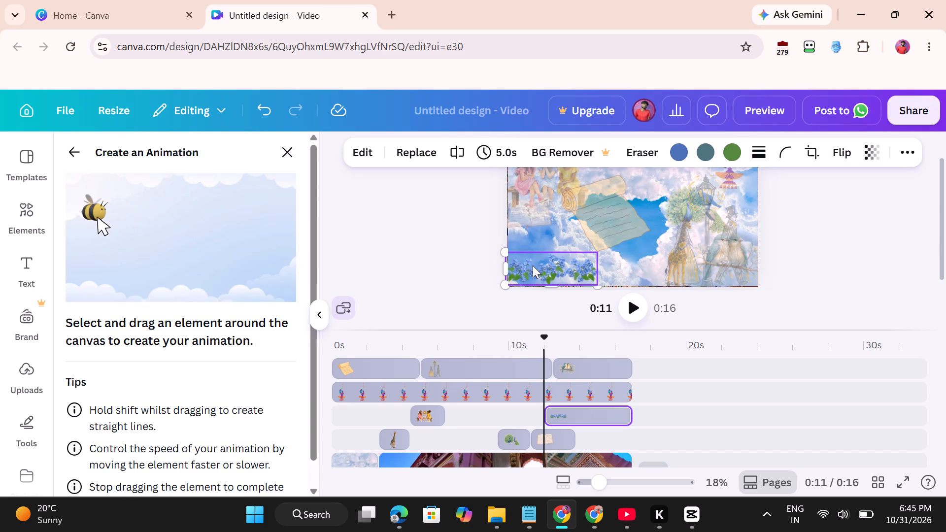
pyautogui.moveTo(533, 266); pyautogui.dragTo(657, 265)
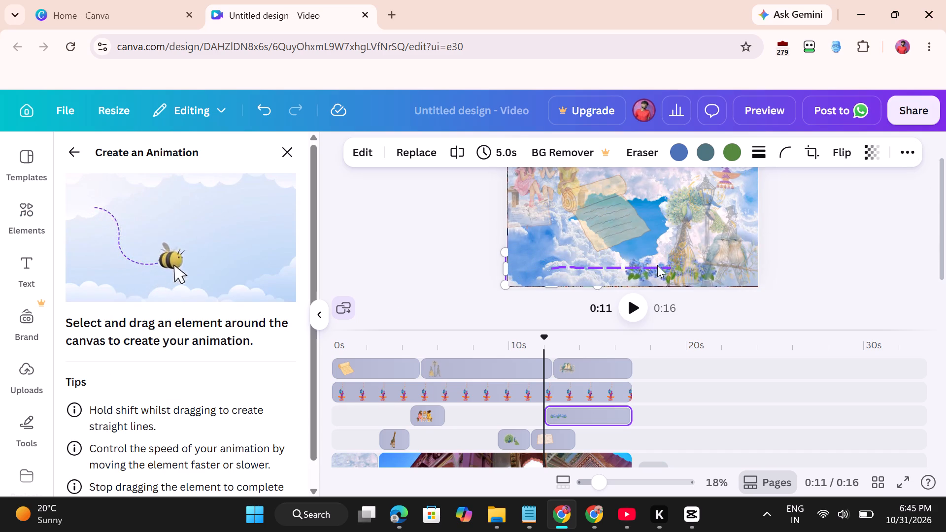
pyautogui.moveTo(657, 265); pyautogui.dragTo(689, 179)
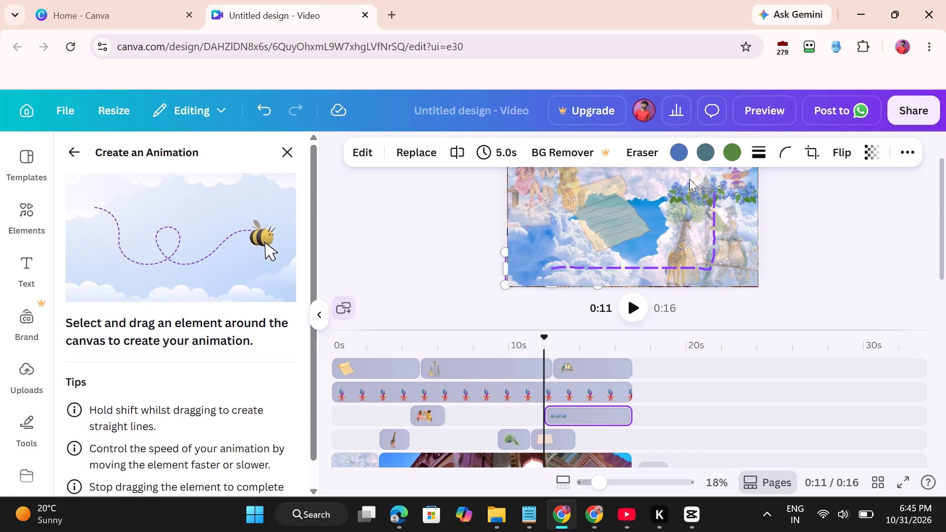
pyautogui.moveTo(689, 179); pyautogui.dragTo(572, 275)
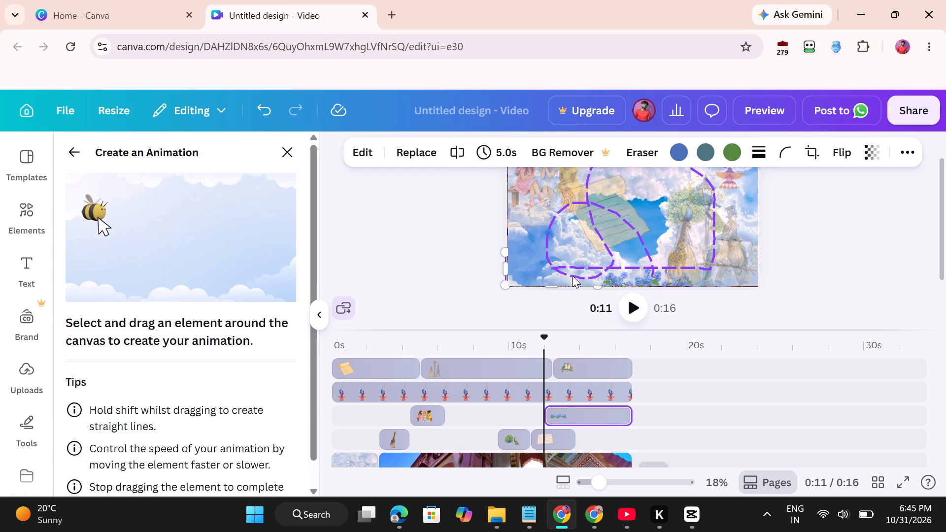
pyautogui.moveTo(572, 275); pyautogui.dragTo(527, 266)
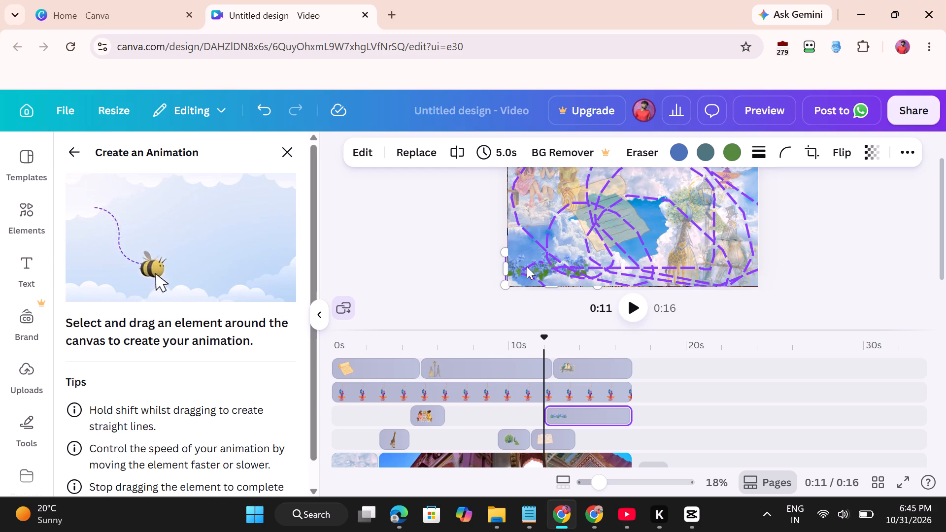
pyautogui.moveTo(527, 266); pyautogui.dragTo(534, 270)
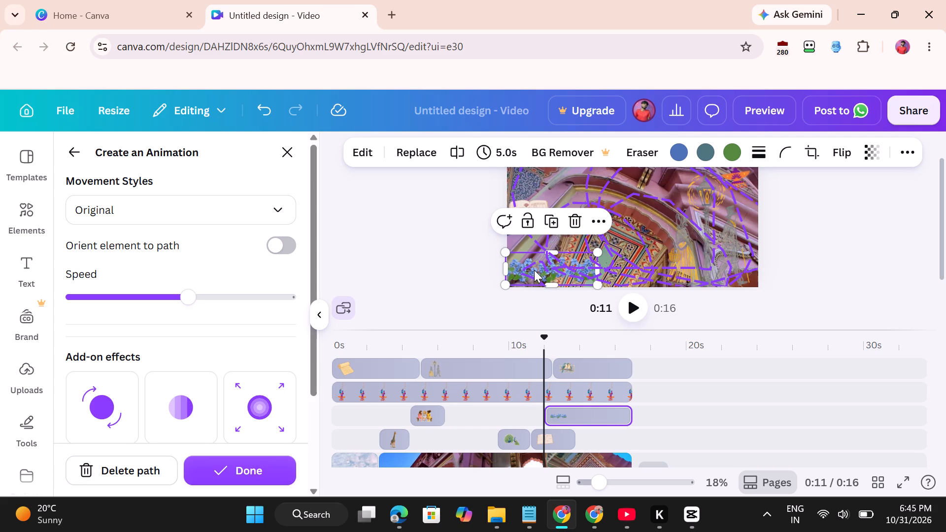
pyautogui.click(241, 473)
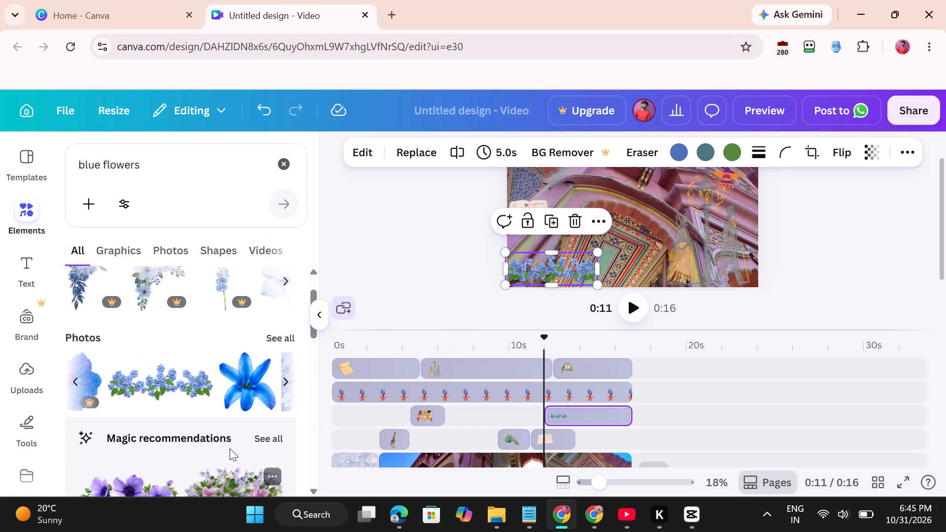
# Add the blue hydrangea bouquet graphic from the "blue flowers" results to the right half of the picture.
pyautogui.hscroll(1, 444, 418)
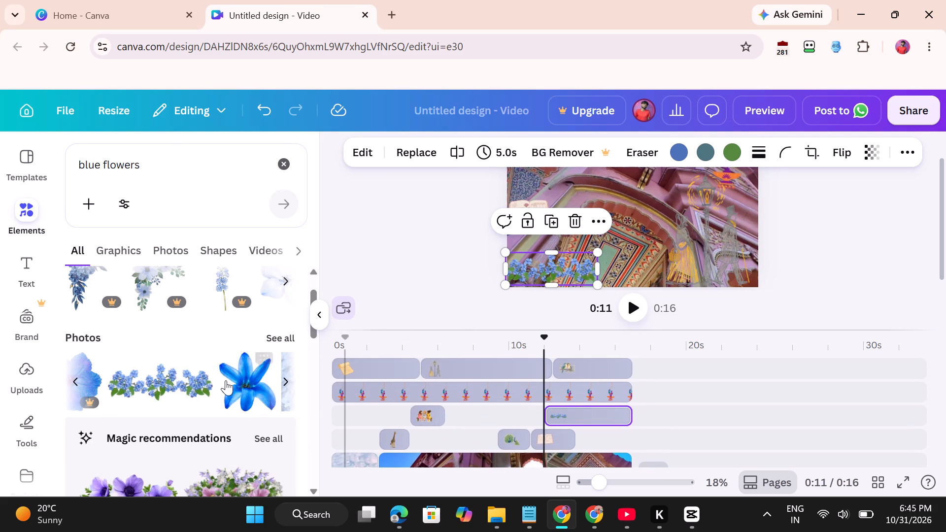
pyautogui.hscroll(-3, 208, 310)
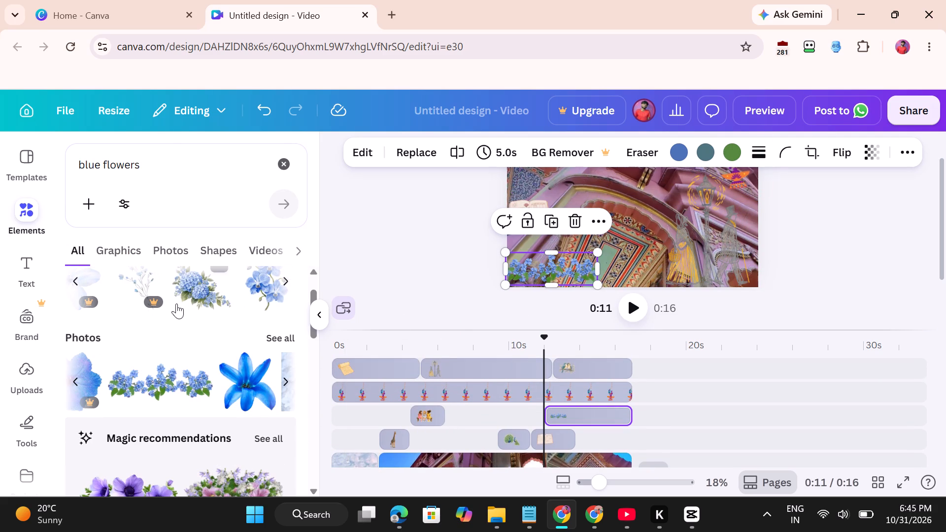
pyautogui.hscroll(-2, 266, 294)
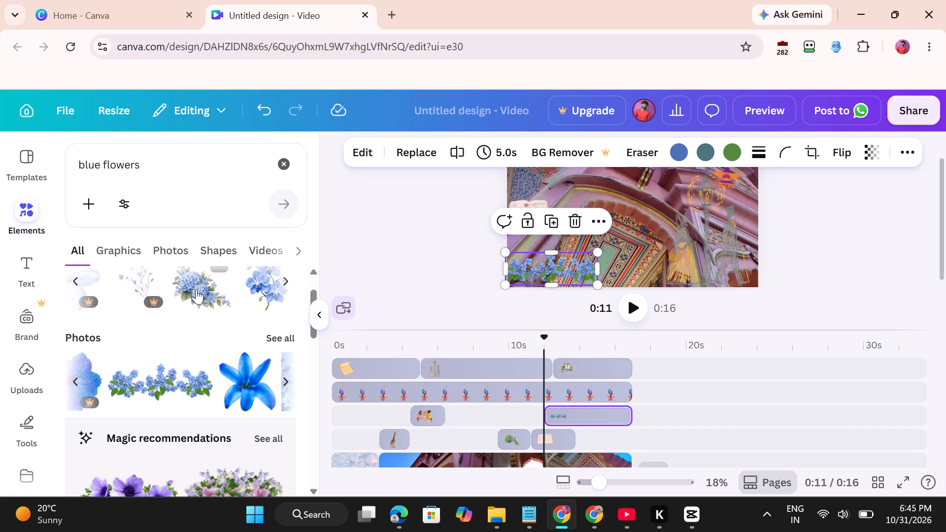
pyautogui.moveTo(196, 289); pyautogui.dragTo(631, 214)
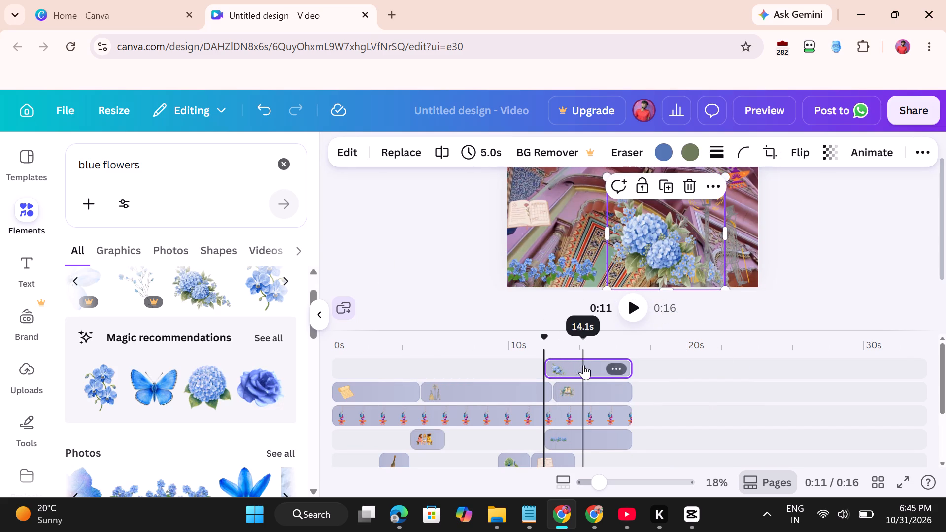
# Move the hydrangea bouquet's clip earlier in the timeline and trim it to 1.6 seconds, starting at about 7 s.
pyautogui.moveTo(583, 364); pyautogui.dragTo(481, 367)
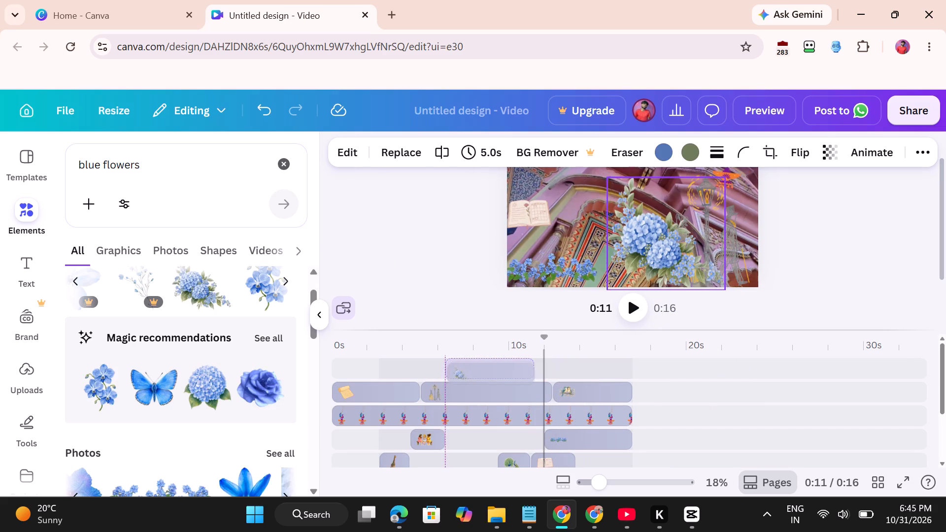
pyautogui.moveTo(481, 367); pyautogui.dragTo(478, 367)
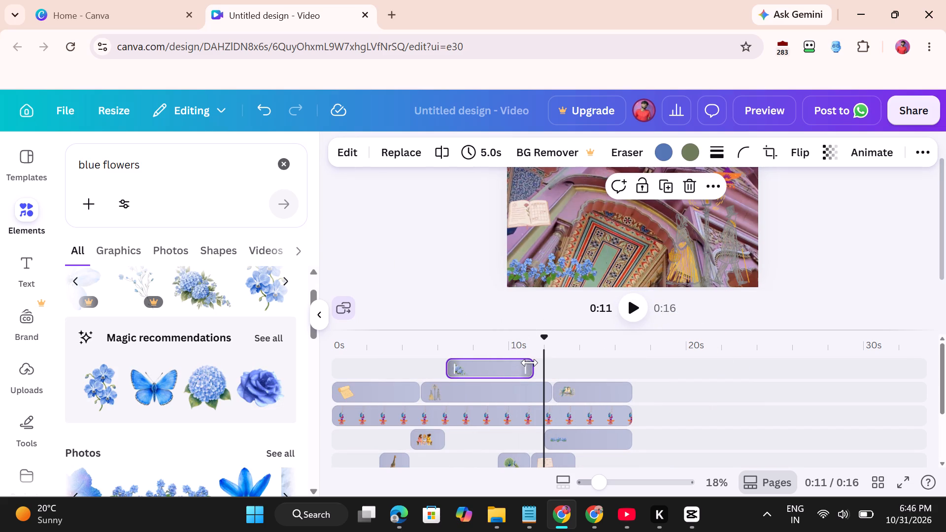
pyautogui.moveTo(530, 363); pyautogui.dragTo(481, 373)
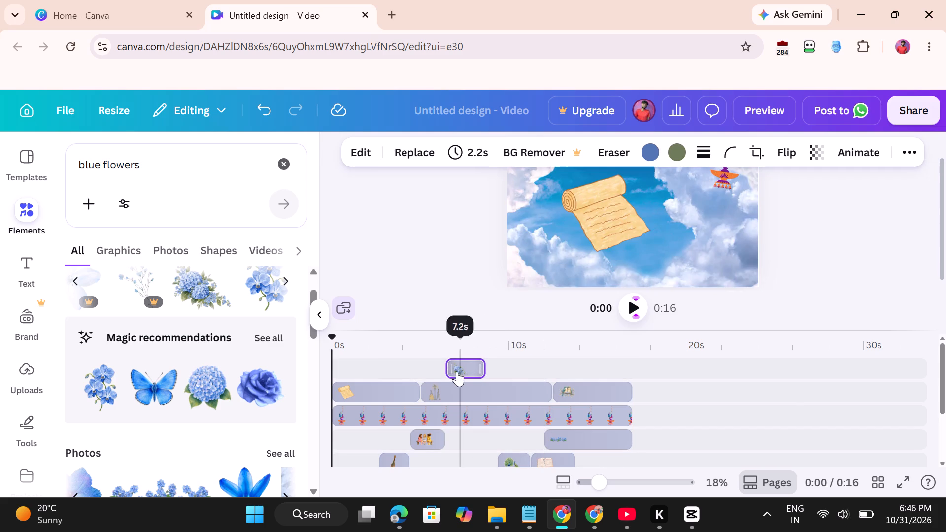
pyautogui.moveTo(449, 370); pyautogui.dragTo(461, 369)
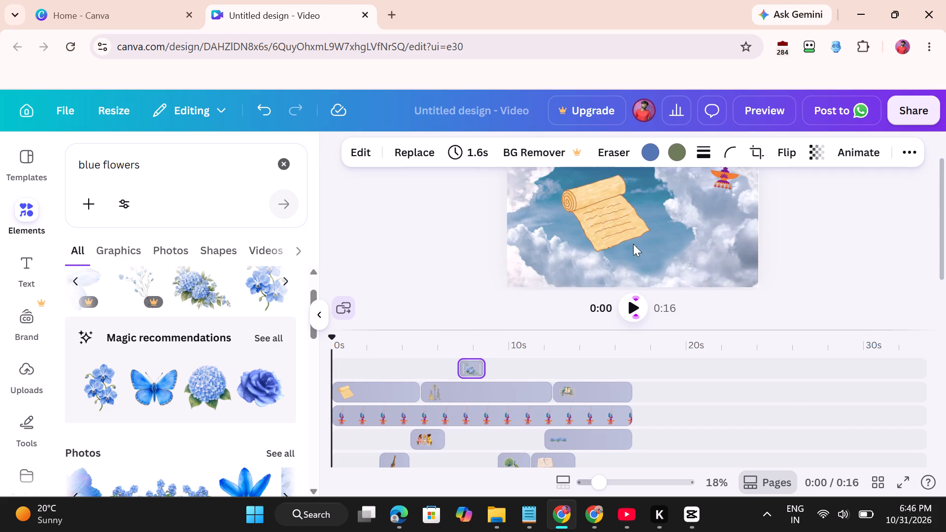
# Apply the Digital reveal animation, on enter, to the blue hydrangea bouquet.
pyautogui.click(477, 343)
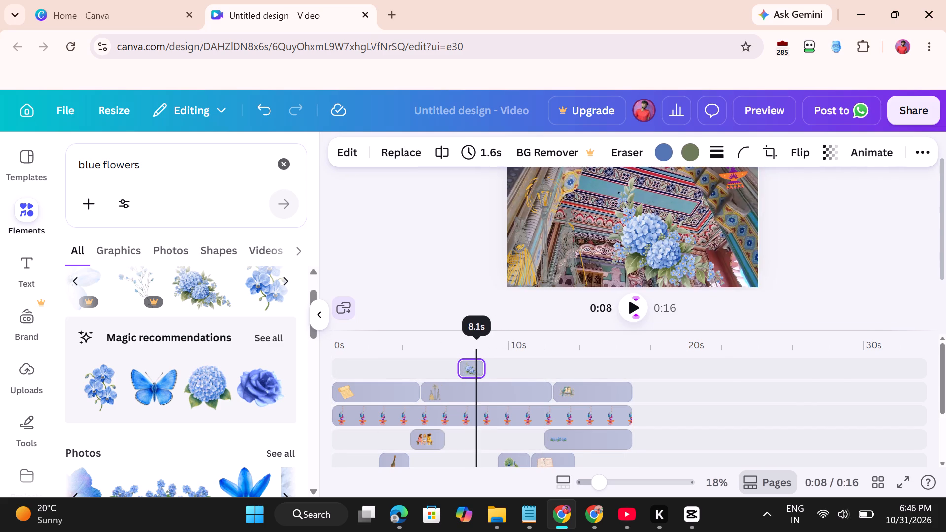
pyautogui.click(666, 245)
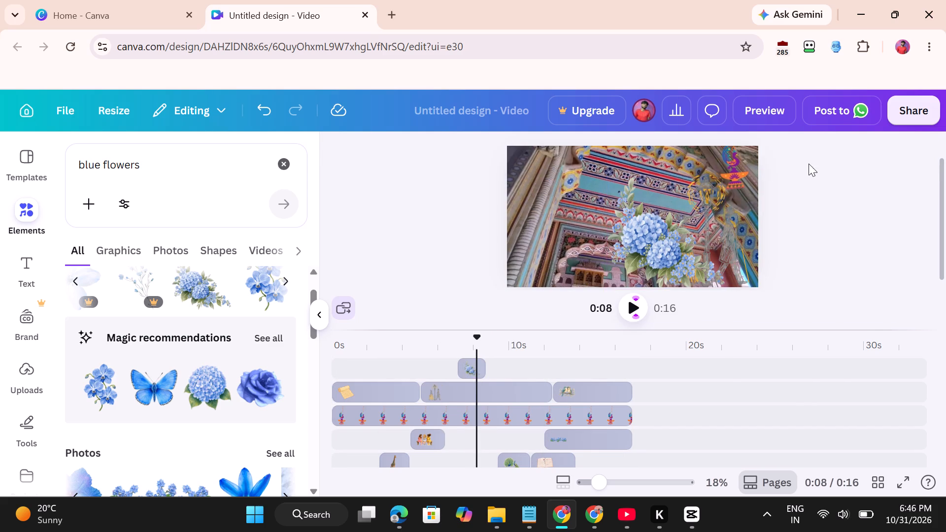
pyautogui.click(667, 246)
pyautogui.click(865, 150)
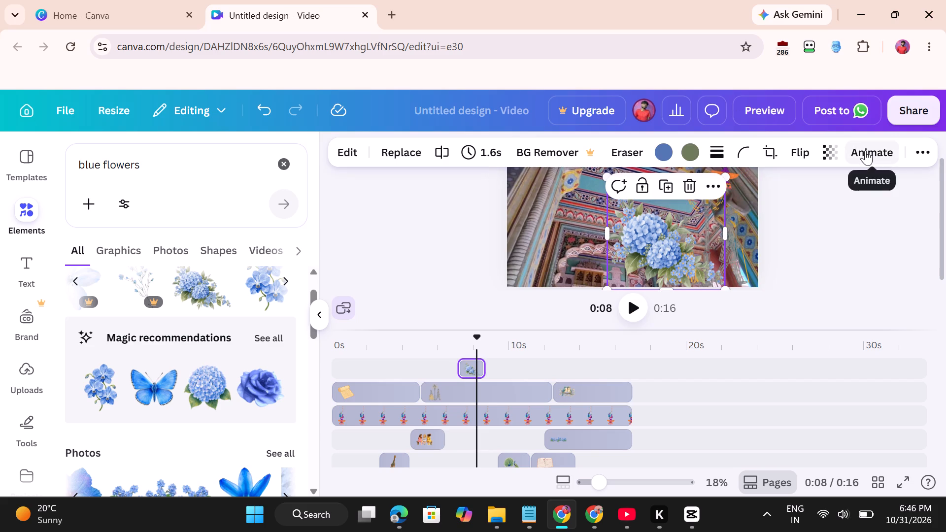
pyautogui.scroll(-3, 244, 266)
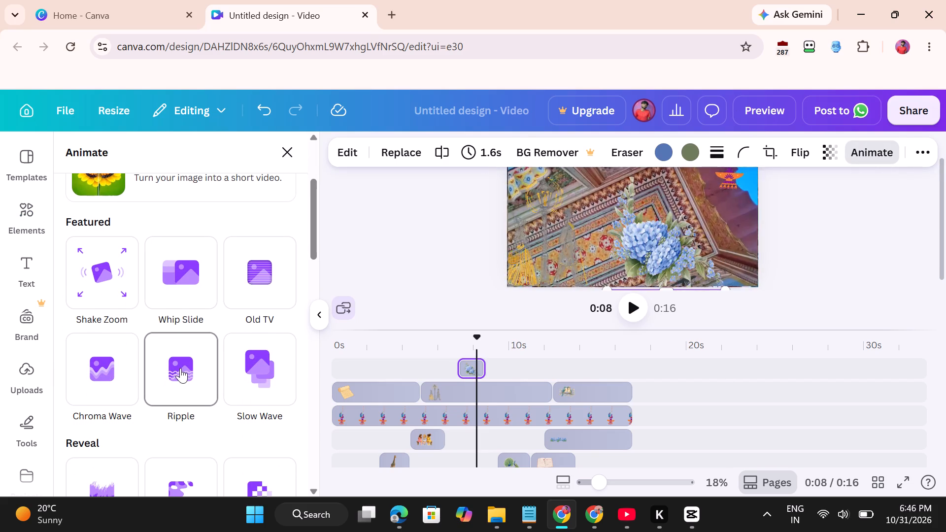
pyautogui.scroll(-4, 268, 377)
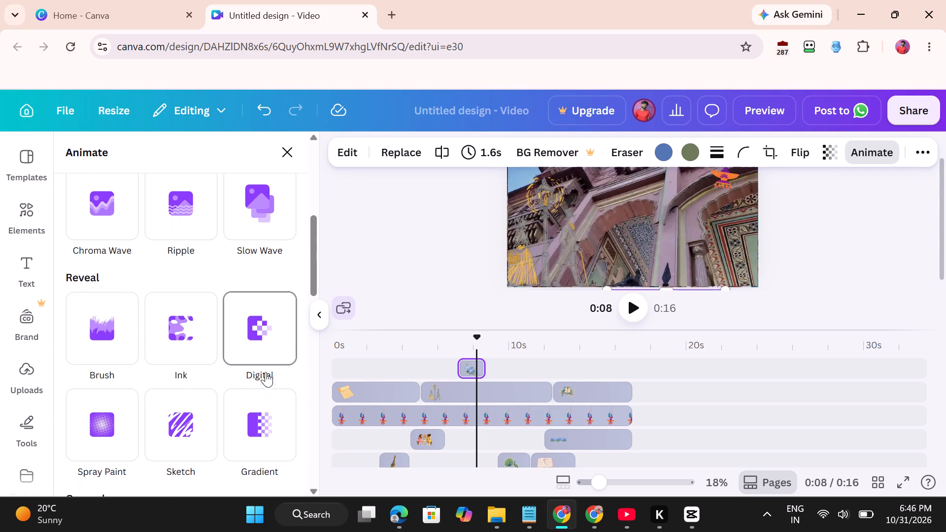
pyautogui.click(259, 336)
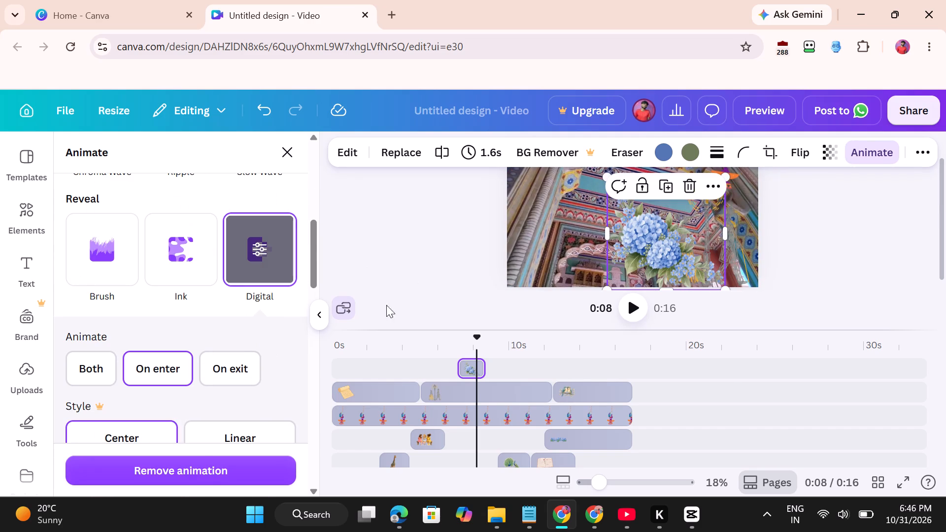
pyautogui.click(324, 323)
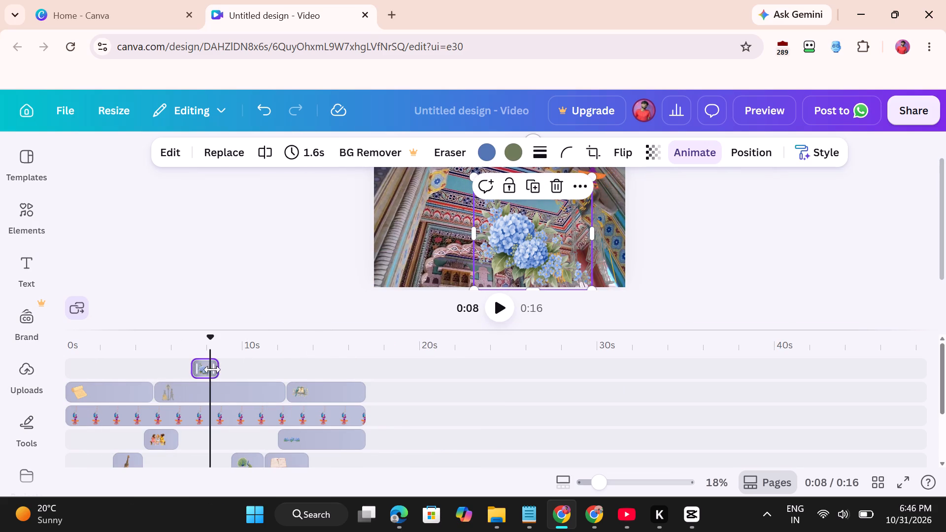
# Add two copies of the hydrangea bouquet's clip to the timeline, starting at about 3.4 s and 5.5 s.
pyautogui.click(207, 368)
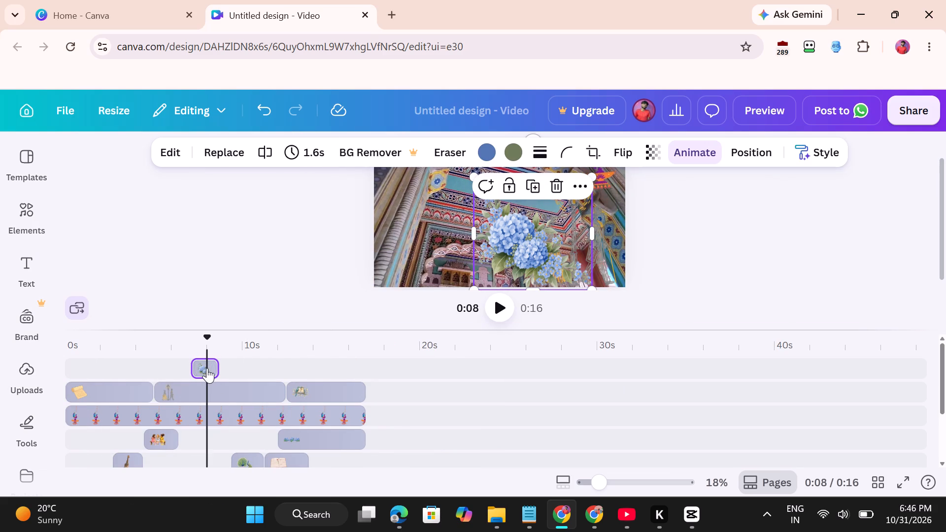
pyautogui.hotkey('ctrl', 'c')
pyautogui.click(164, 359)
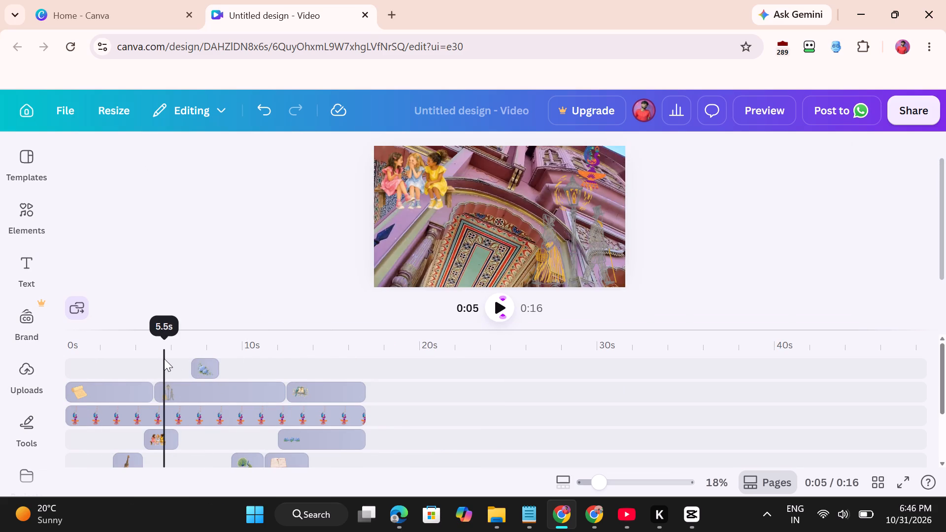
pyautogui.hotkey('ctrl', 'v')
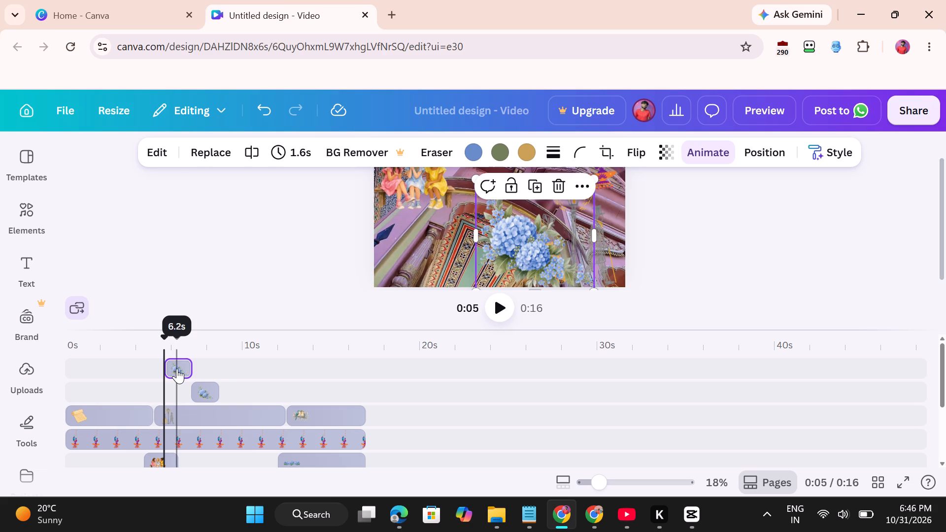
pyautogui.moveTo(177, 368); pyautogui.dragTo(133, 390)
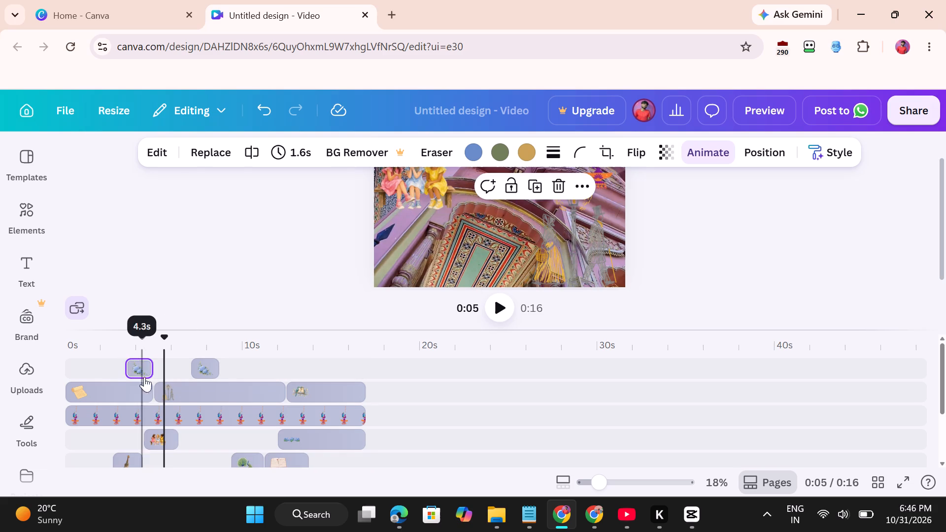
pyautogui.hotkey('ctrl', 'v')
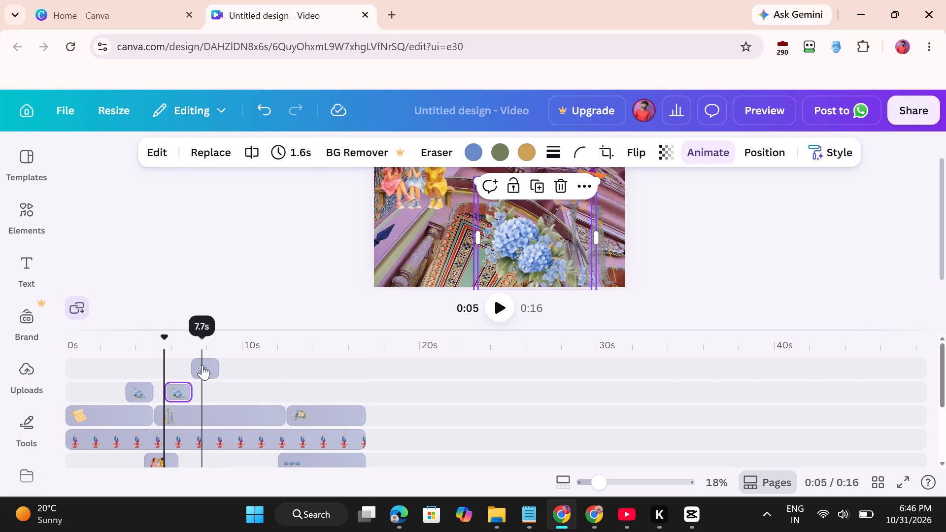
# Move the original bouquet clip to start at about 9.3 s and add two more copies at about 12 s and 14.3 s.
pyautogui.moveTo(202, 365); pyautogui.dragTo(236, 390)
pyautogui.hotkey('ctrl', 'v')
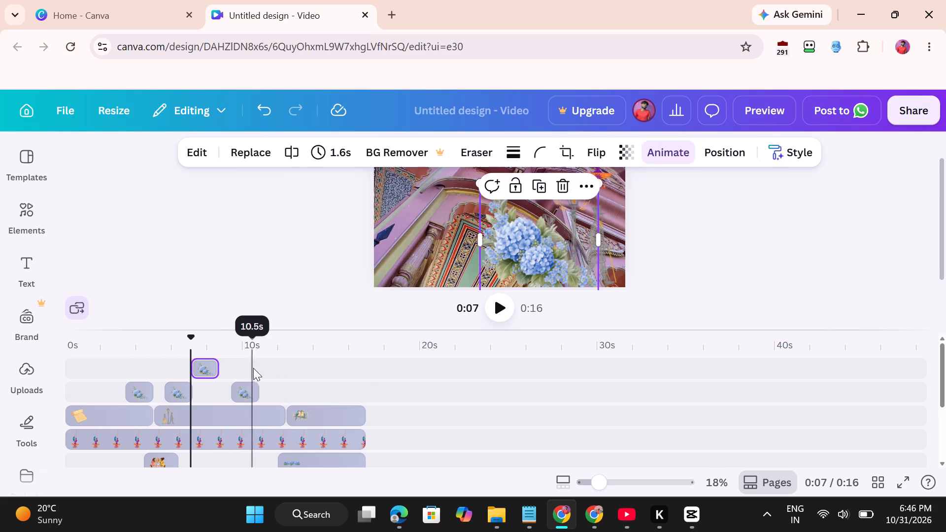
pyautogui.moveTo(203, 363); pyautogui.dragTo(284, 383)
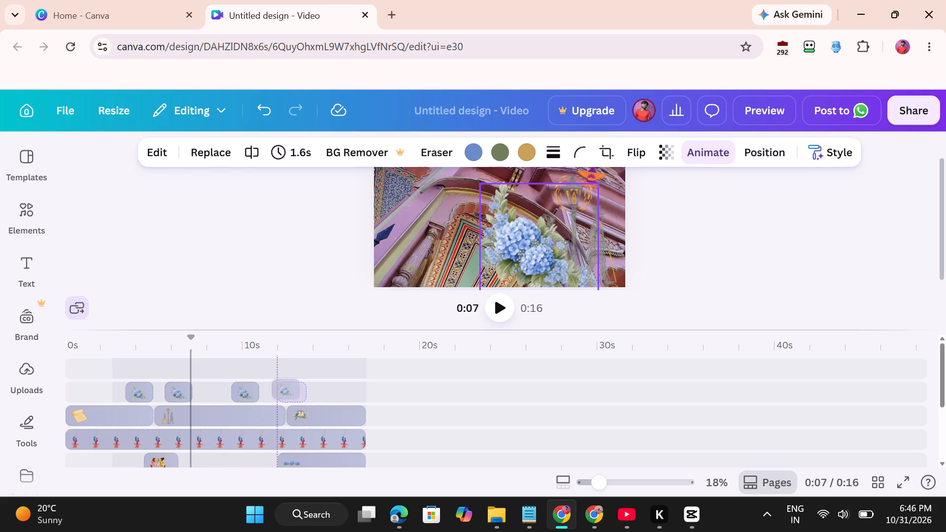
pyautogui.moveTo(284, 383); pyautogui.dragTo(285, 383)
pyautogui.hotkey('ctrl', 'v')
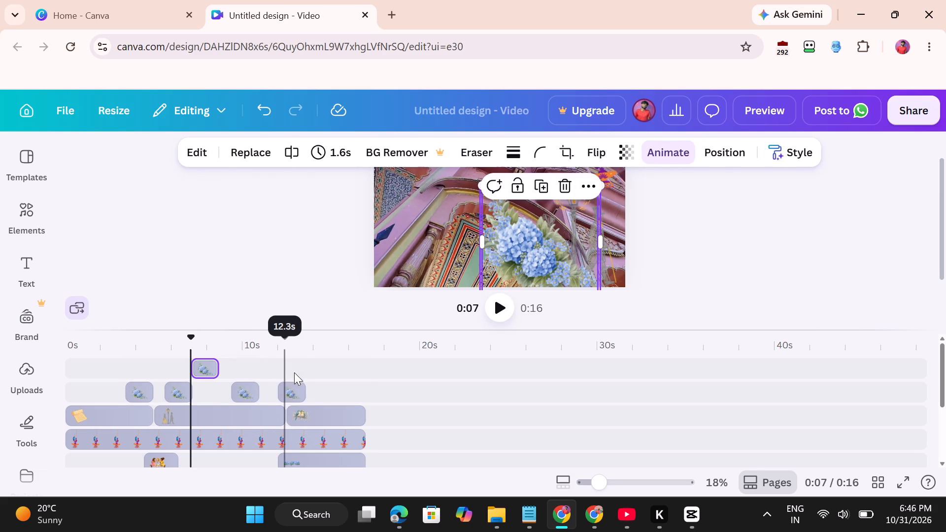
pyautogui.moveTo(203, 371); pyautogui.dragTo(331, 386)
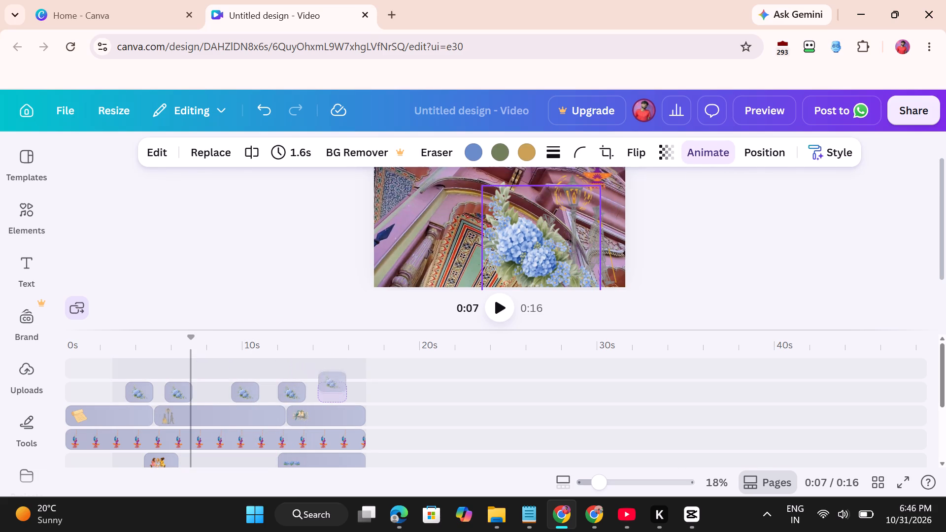
pyautogui.moveTo(331, 386); pyautogui.dragTo(332, 389)
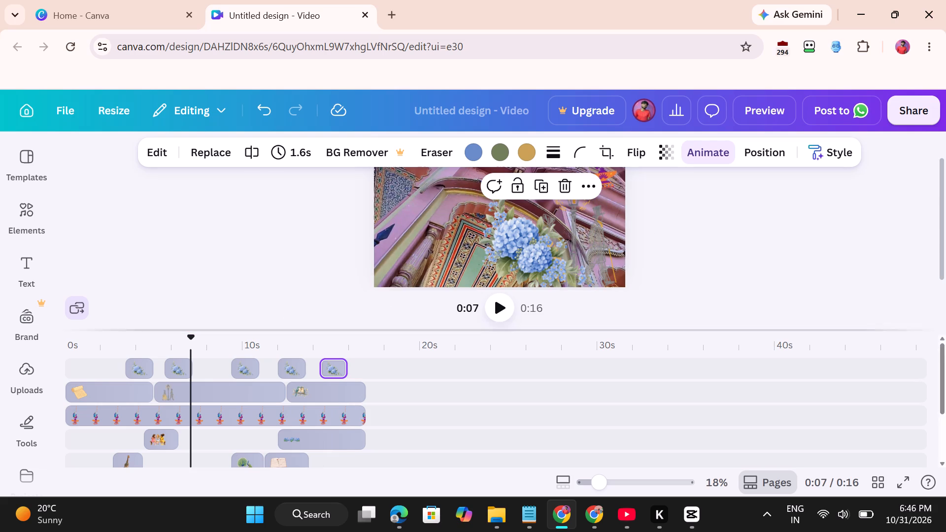
# Play the video from about 7 s to its end to review the repeated flower clips.
pyautogui.click(494, 317)
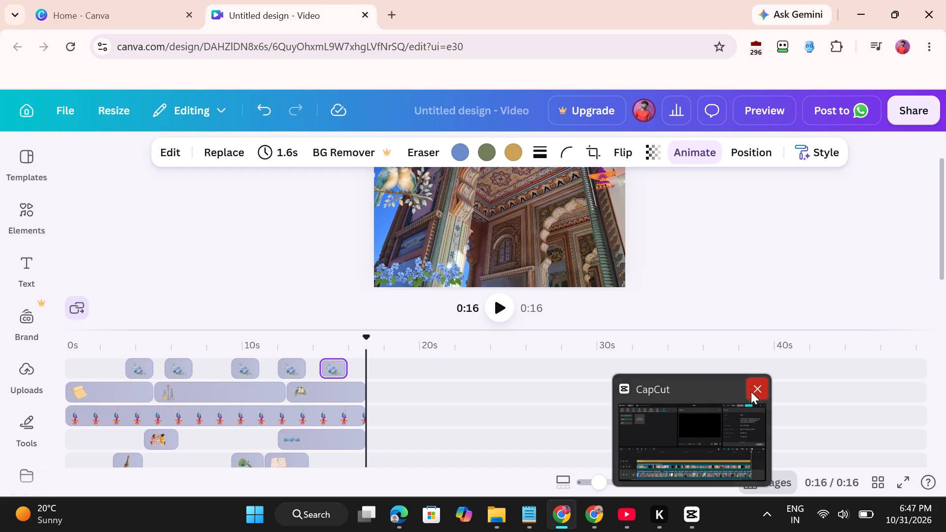
# Close the CapCut application that is open in the background.
pyautogui.click(762, 388)
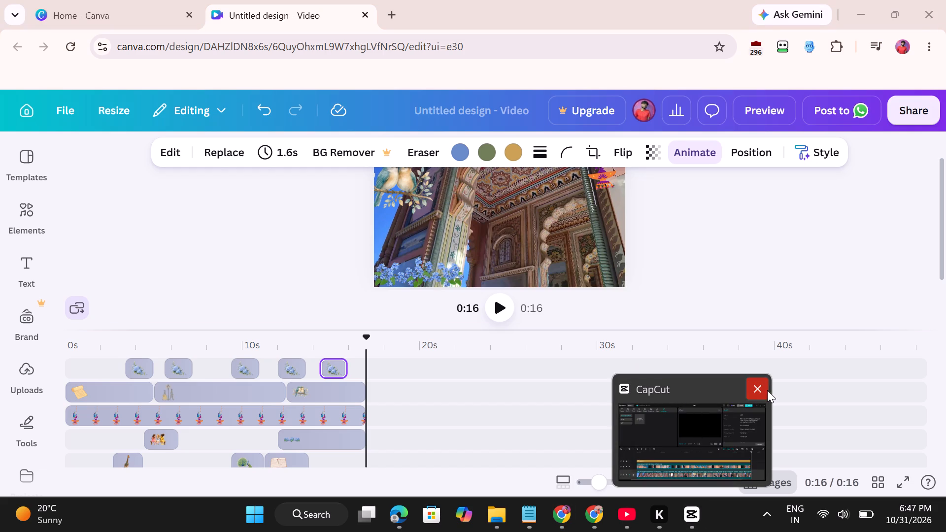
pyautogui.click(756, 391)
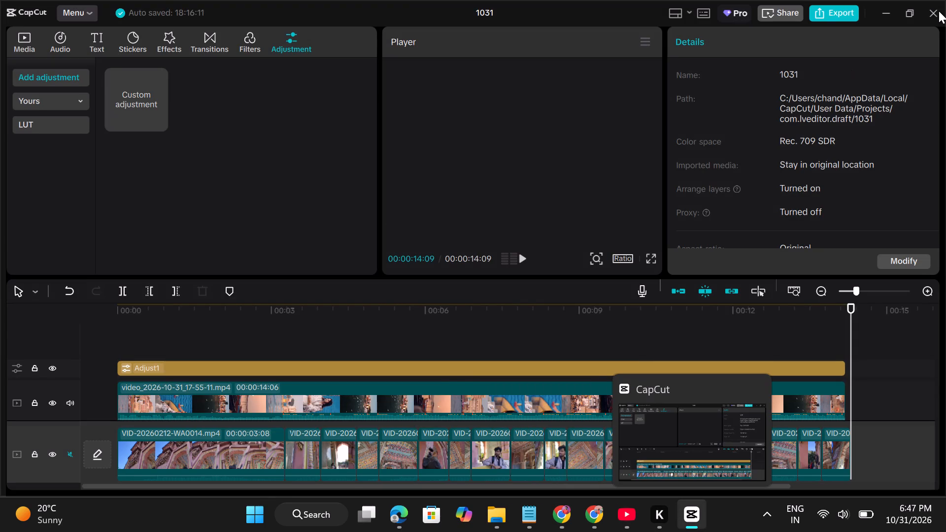
pyautogui.click(926, 12)
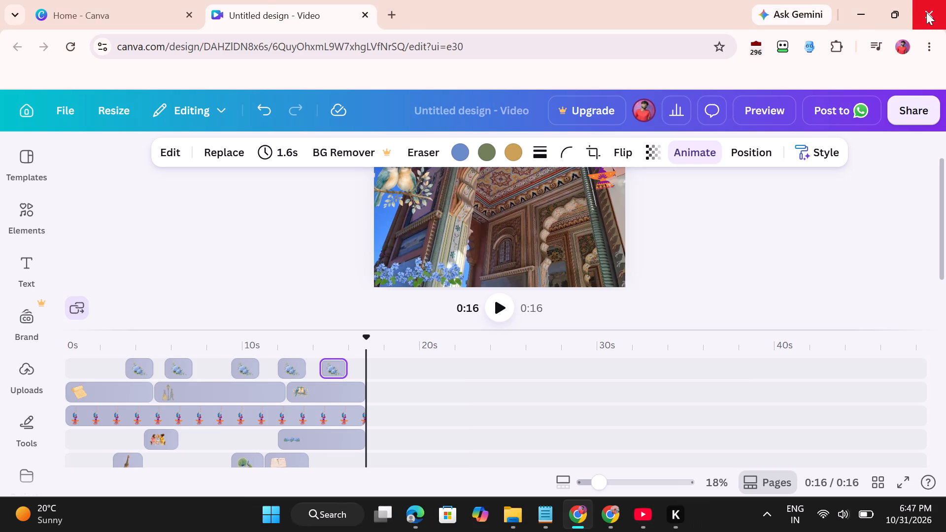